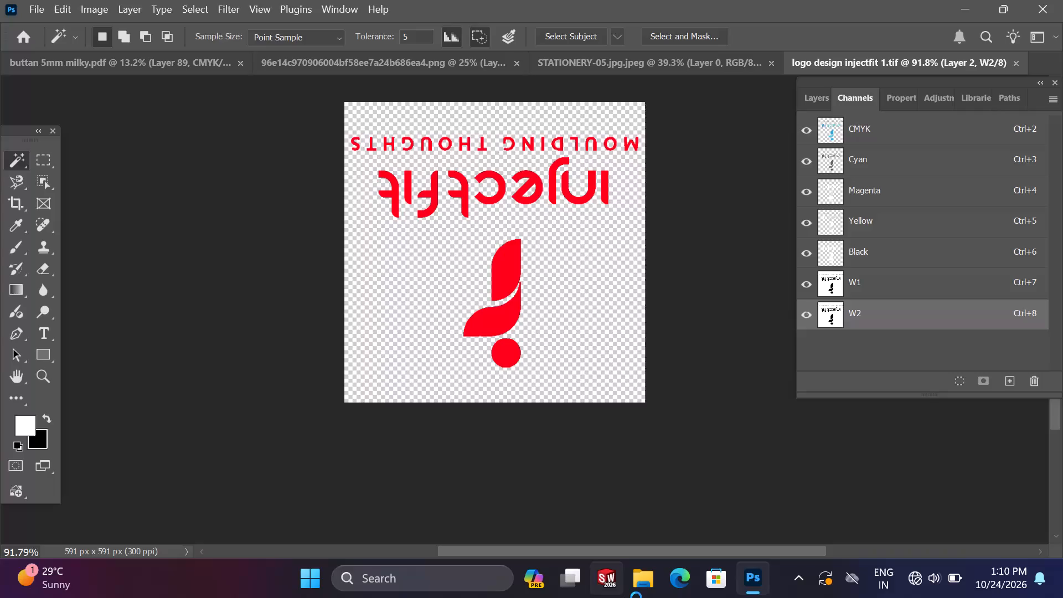
Switch to the buttan 5mm milky.pdf document and examine the emoji-filled buttons and the empty circles in the grid up close.
left_click(105, 67)
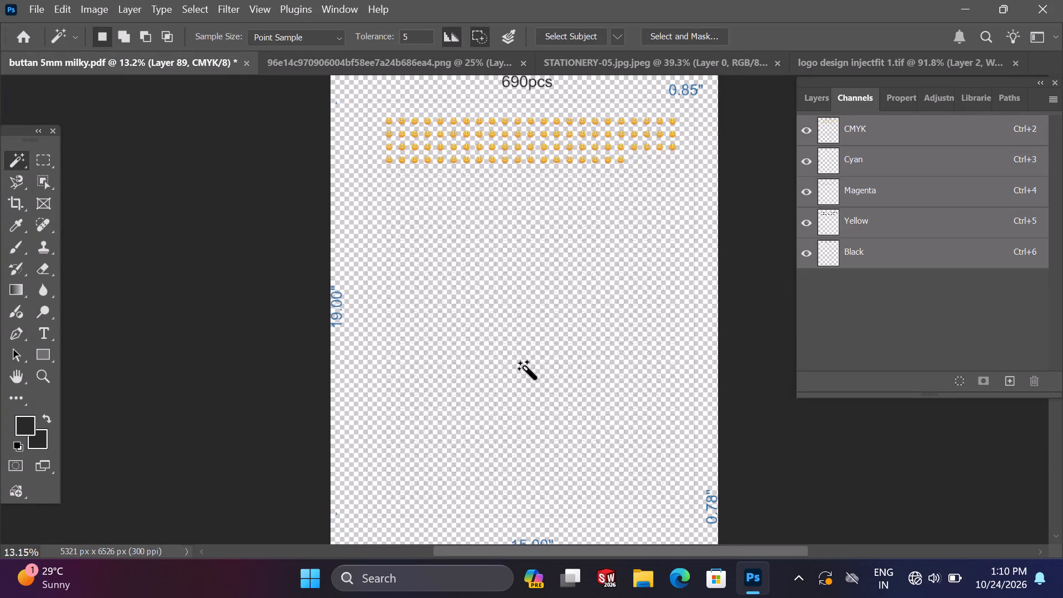
key("space")
scroll(569, 394, "up", 2, "alt")
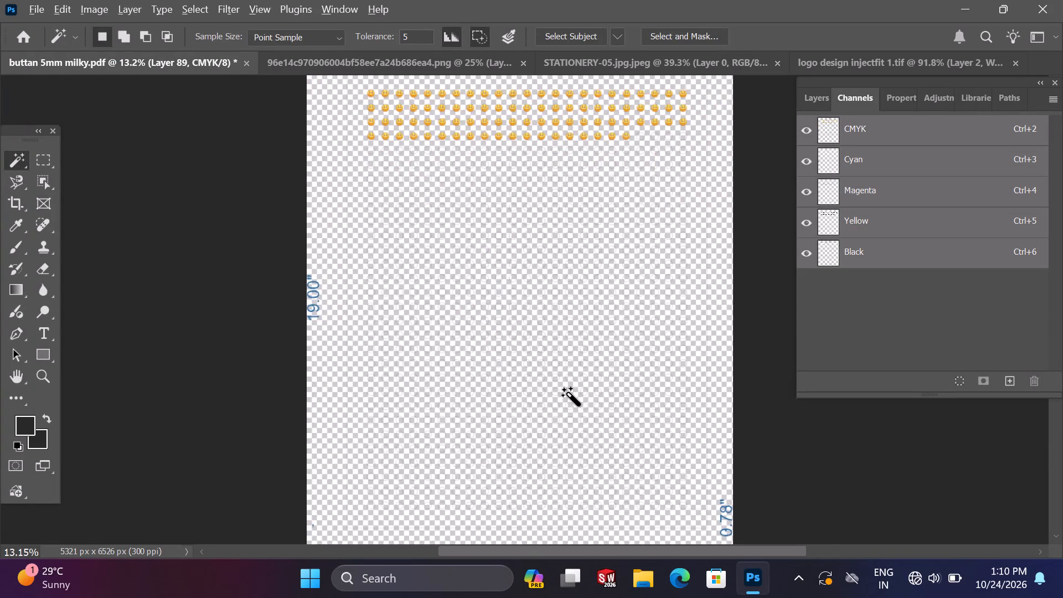
scroll(569, 394, "up", 5, "alt")
key("space")
key("space")
key("space")
key("space")
key("space")
key("space")
key("space")
key("space")
key("space")
key("space")
key("space")
key("space")
key("space")
key("space")
key("space")
key("space")
key("space")
key("space")
key("space")
key("space")
left_click_drag(615, 248, 590, 322)
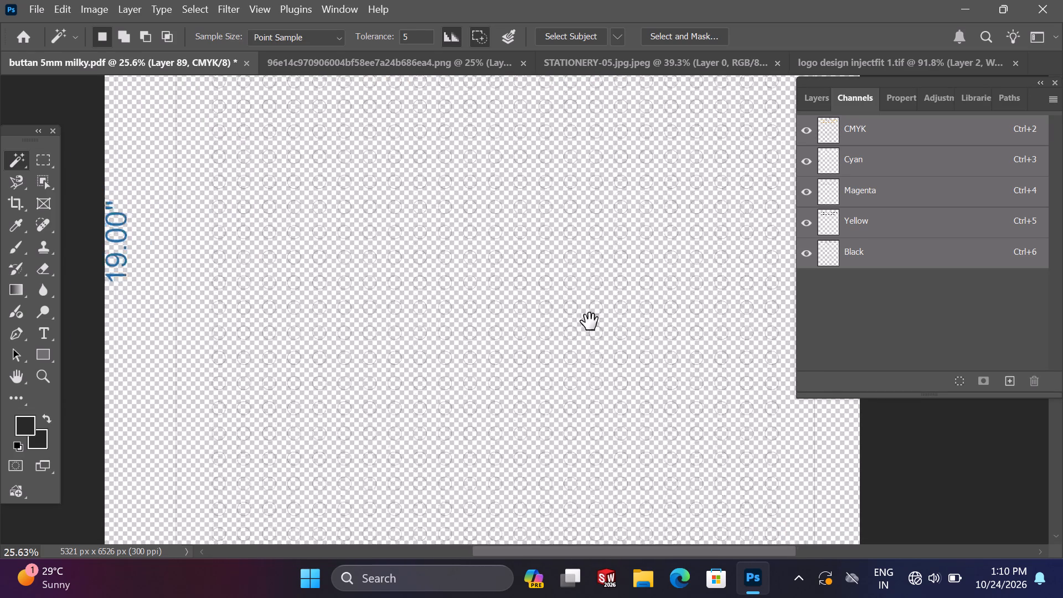
left_click_drag(590, 322, 386, 585)
scroll(619, 572, "up", 2, "alt")
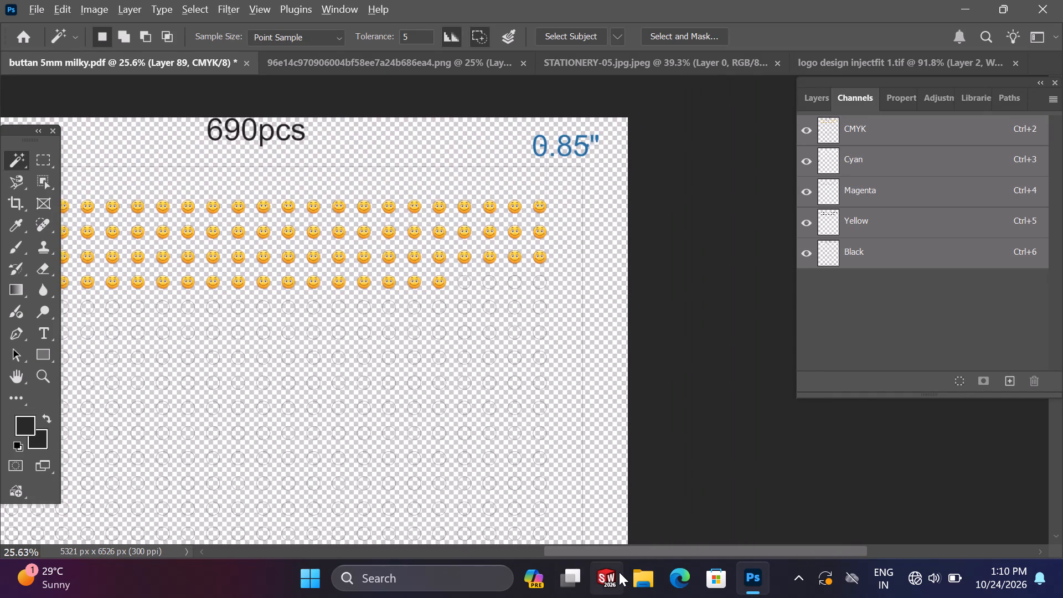
scroll(619, 572, "up", 2, "alt")
scroll(497, 355, "up", 2, "alt")
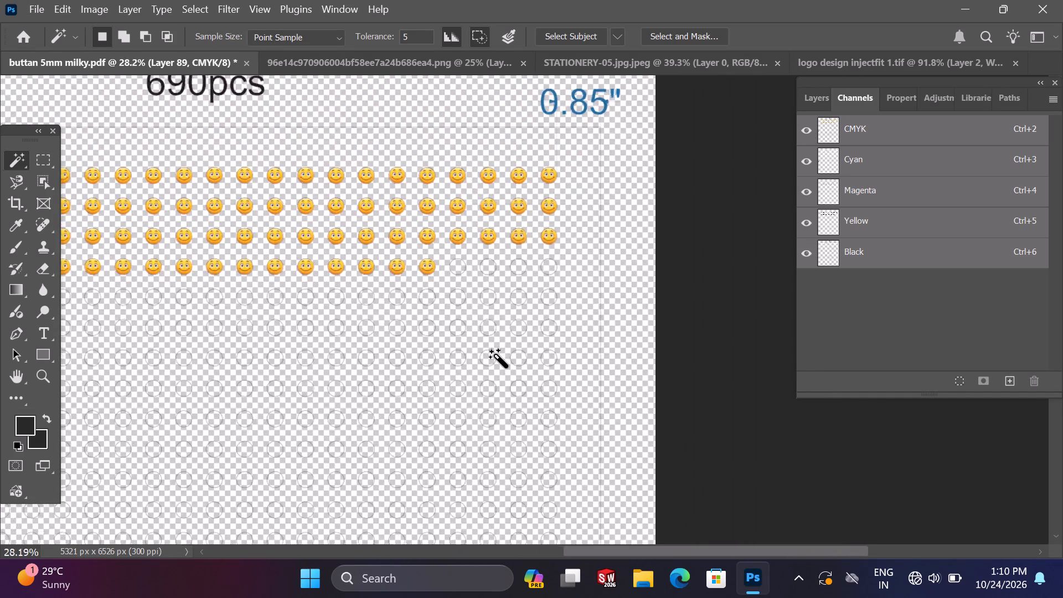
scroll(497, 355, "up", 10, "alt")
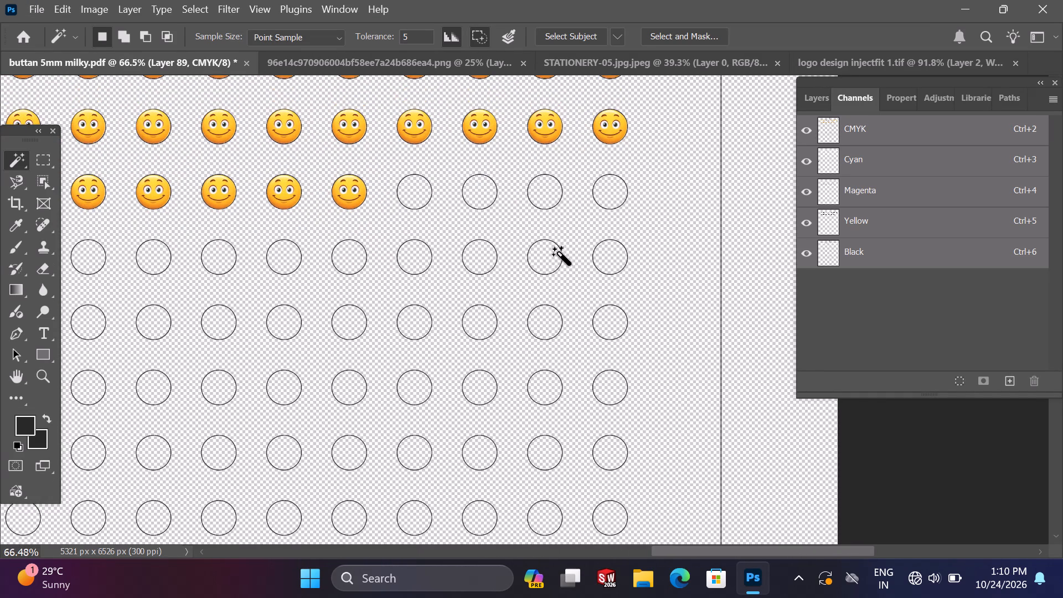
key("space")
key("space")
key("space")
key("space")
key("space")
key("space")
key("space")
key("space")
key("space")
key("space")
key("space")
key("space")
key("space")
key("space")
key("space")
key("space")
key("space")
key("space")
key("space")
key("space")
left_click_drag(559, 251, 508, 384)
scroll(508, 385, "up", 1, "alt")
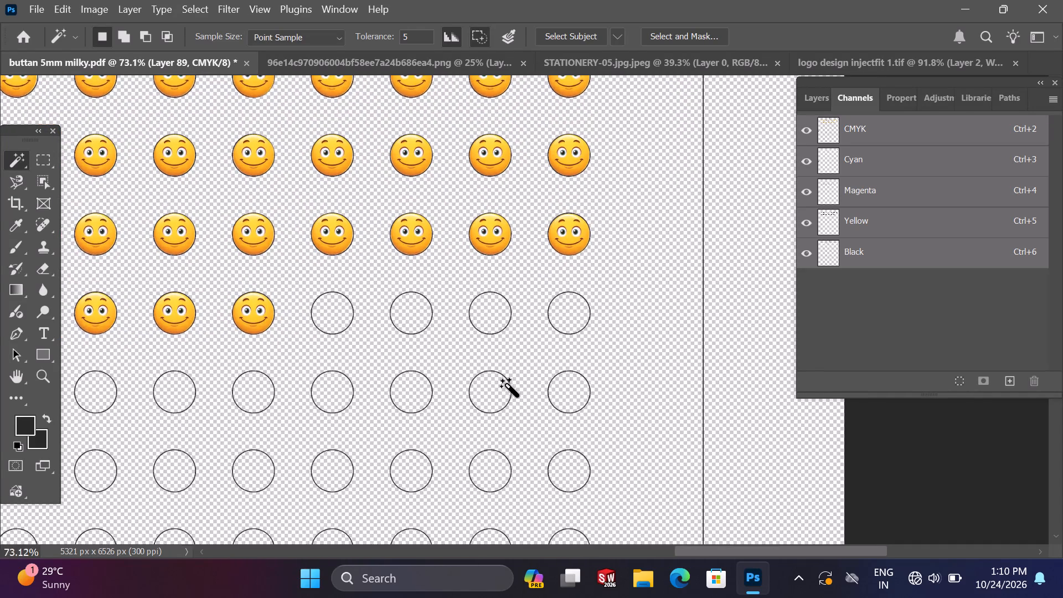
scroll(508, 385, "up", 3, "alt")
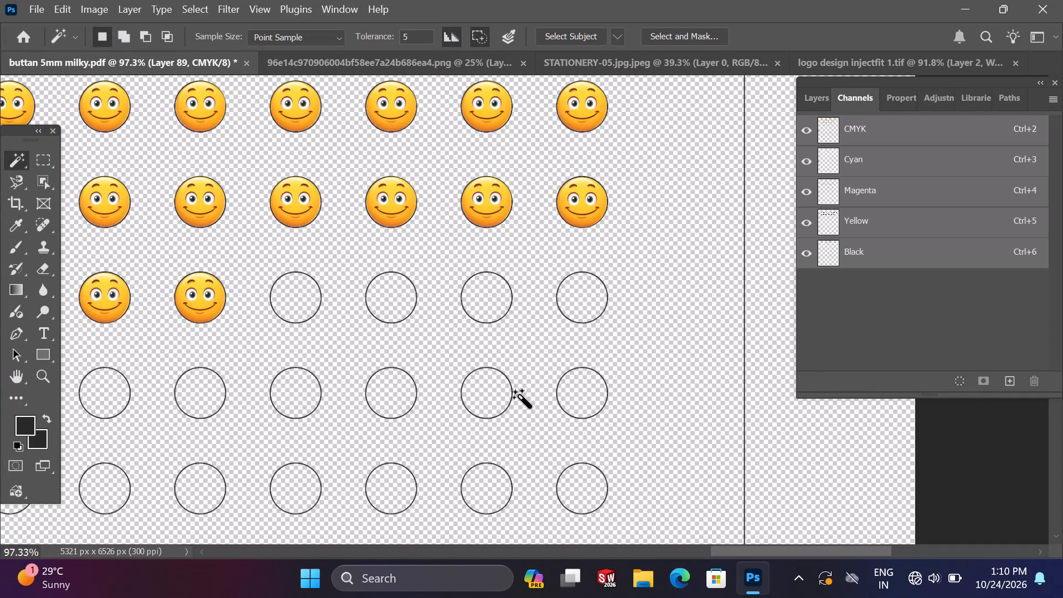
key("space")
key("space")
key("space")
key("space")
key("space")
key("space")
key("space")
key("space")
key("space")
key("space")
key("space")
key("space")
key("space")
key("space")
key("space")
key("space")
key("space")
key("space")
scroll(373, 375, "up", 3)
scroll(376, 382, "up", 3, "alt")
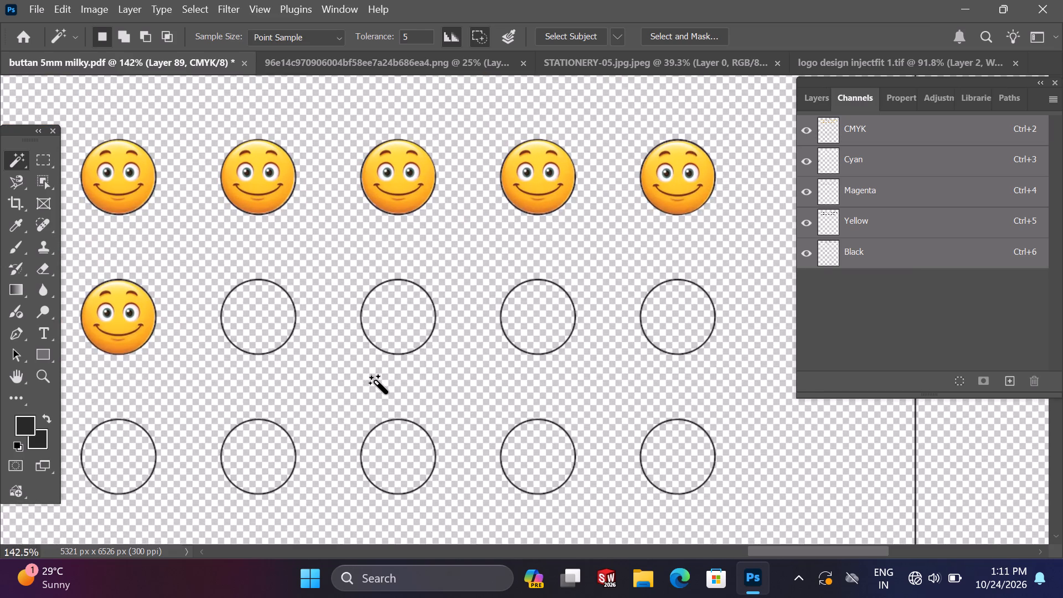
scroll(376, 382, "up", 2, "alt")
key("space")
key("space")
key("space")
key("space")
key("space")
key("space")
key("space")
key("space")
key("space")
key("space")
key("space")
key("space")
key("space")
key("space")
key("space")
left_click_drag(428, 347, 406, 467)
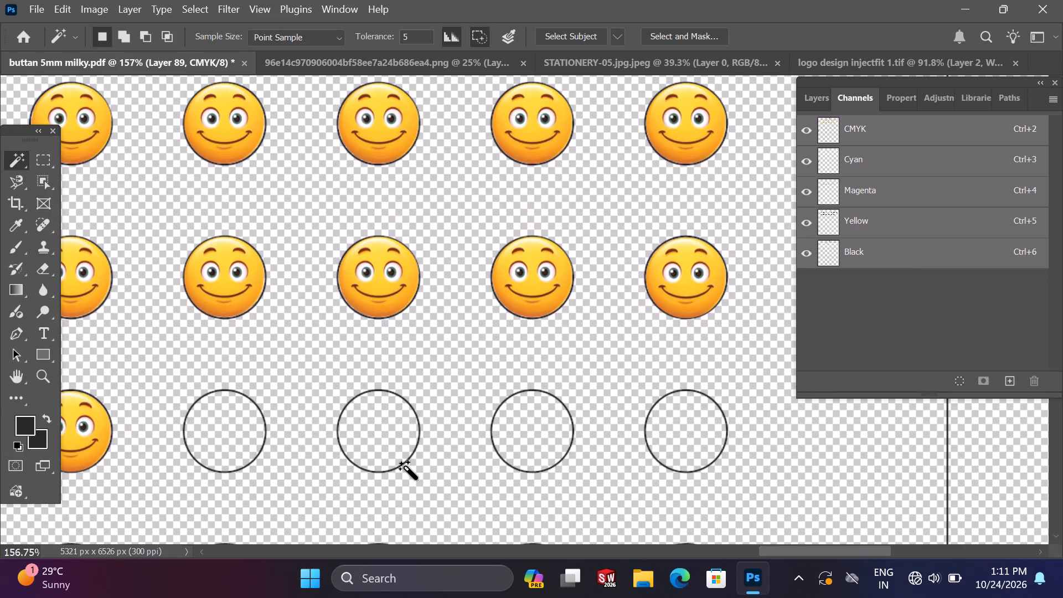
scroll(406, 467, "up", 3, "alt")
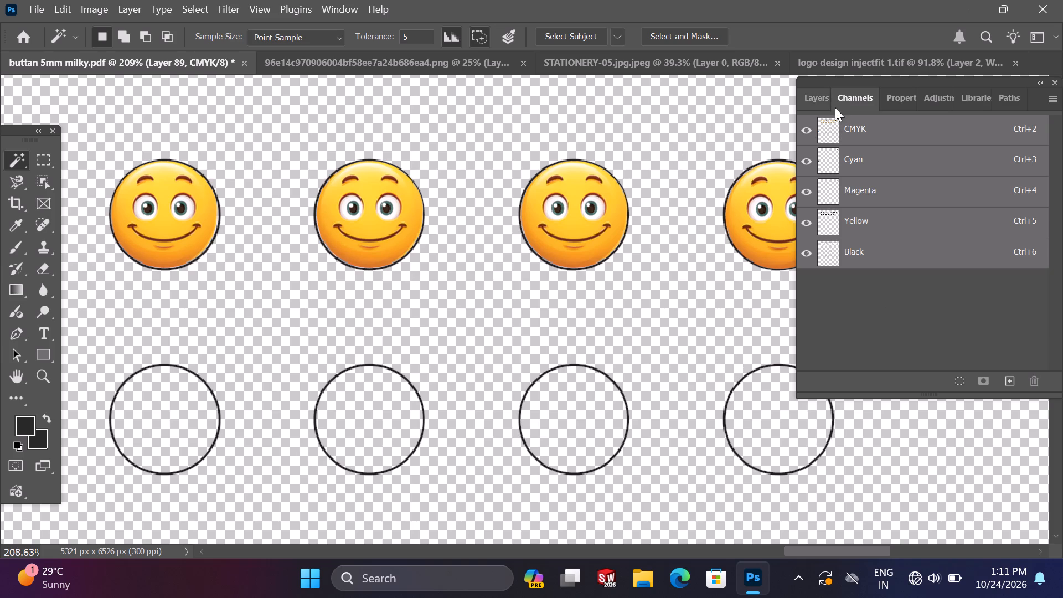
Review the button sheet's layer stack and its CMYK colour channels.
left_click(819, 106)
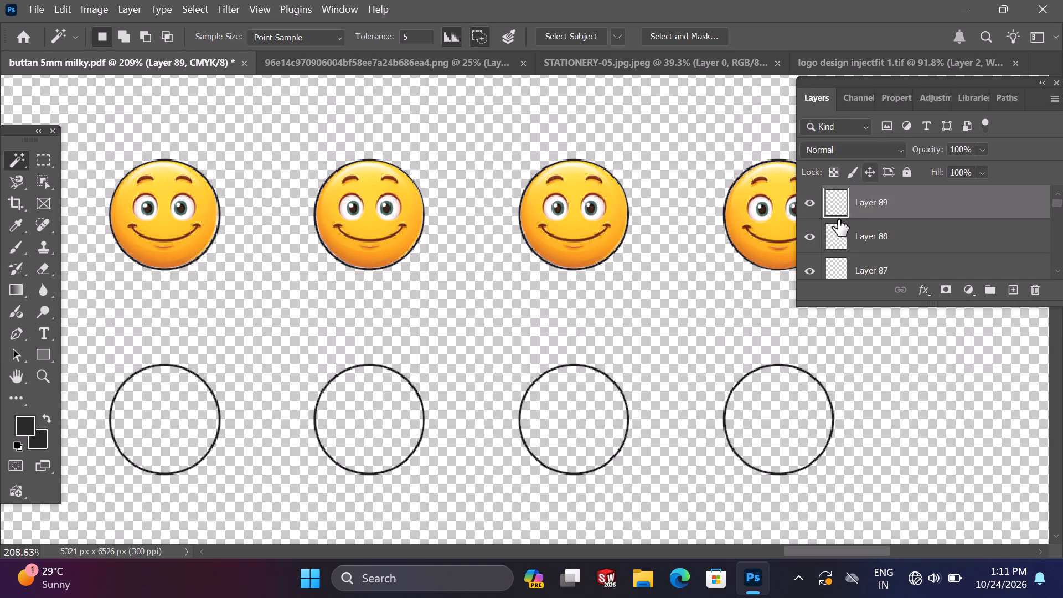
scroll(837, 234, "down", 12)
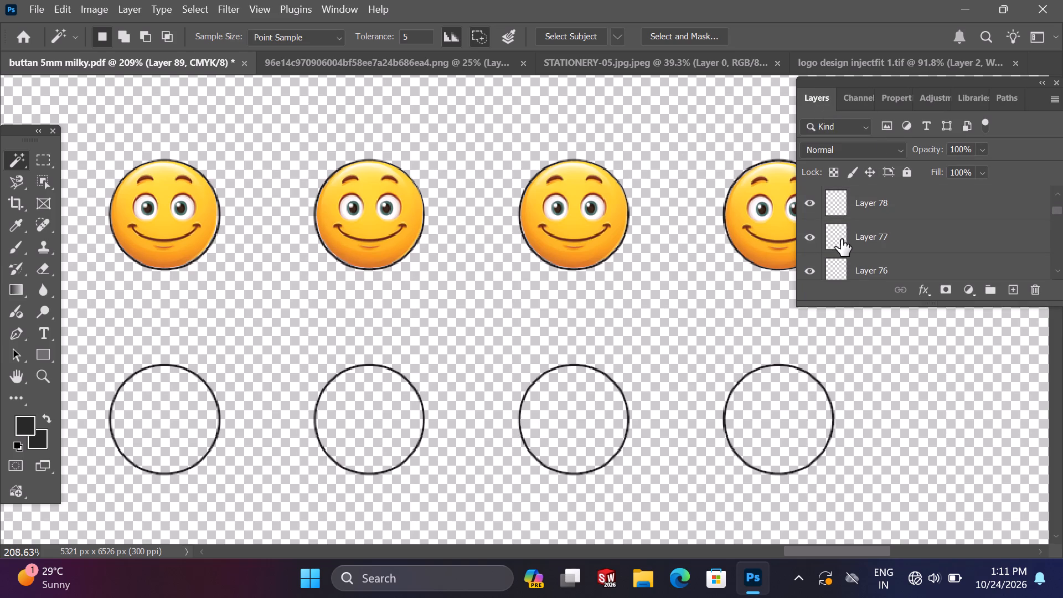
scroll(841, 239, "down", 4)
left_click(850, 100)
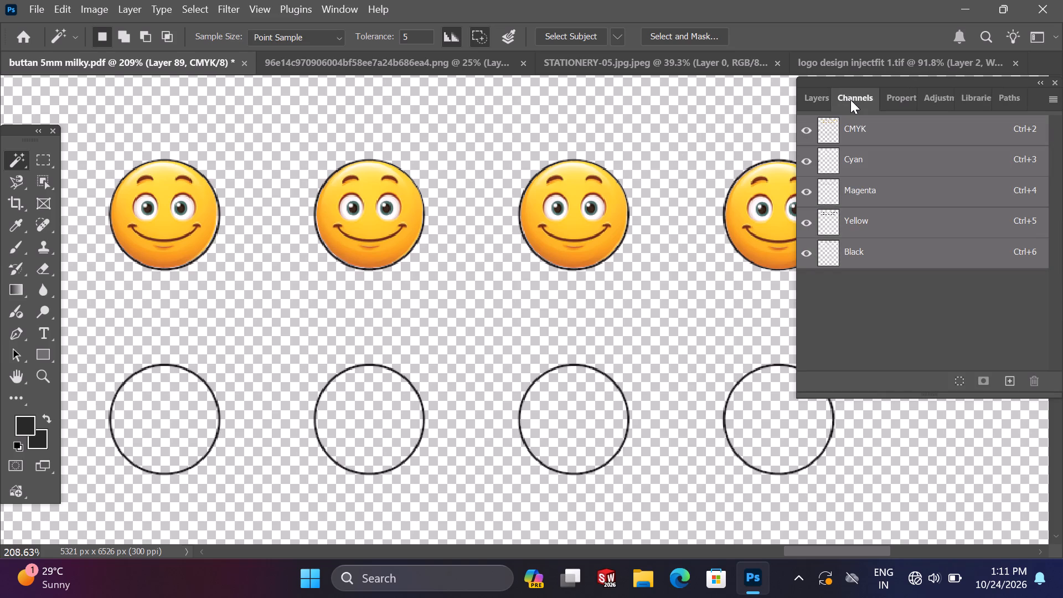
left_click(811, 92)
scroll(880, 198, "down", 10)
scroll(883, 252, "down", 10)
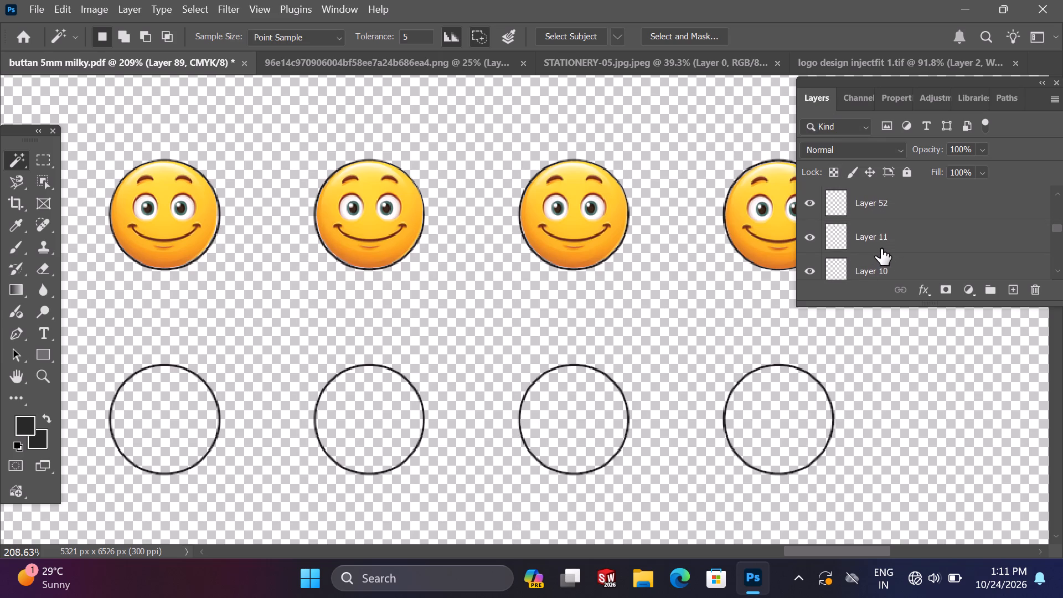
scroll(881, 249, "down", 4)
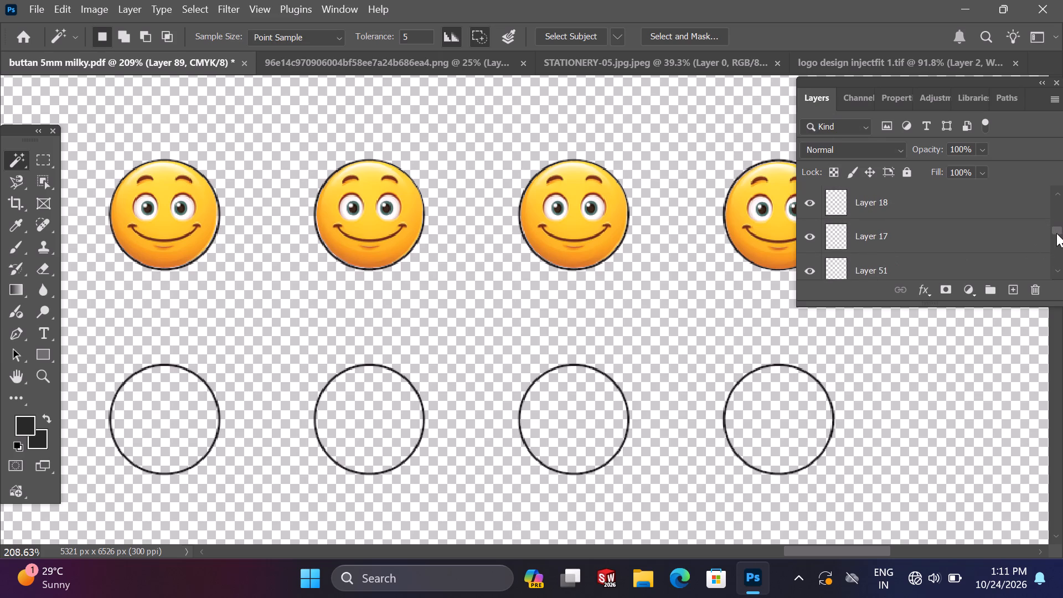
left_click_drag(1056, 233, 1053, 219)
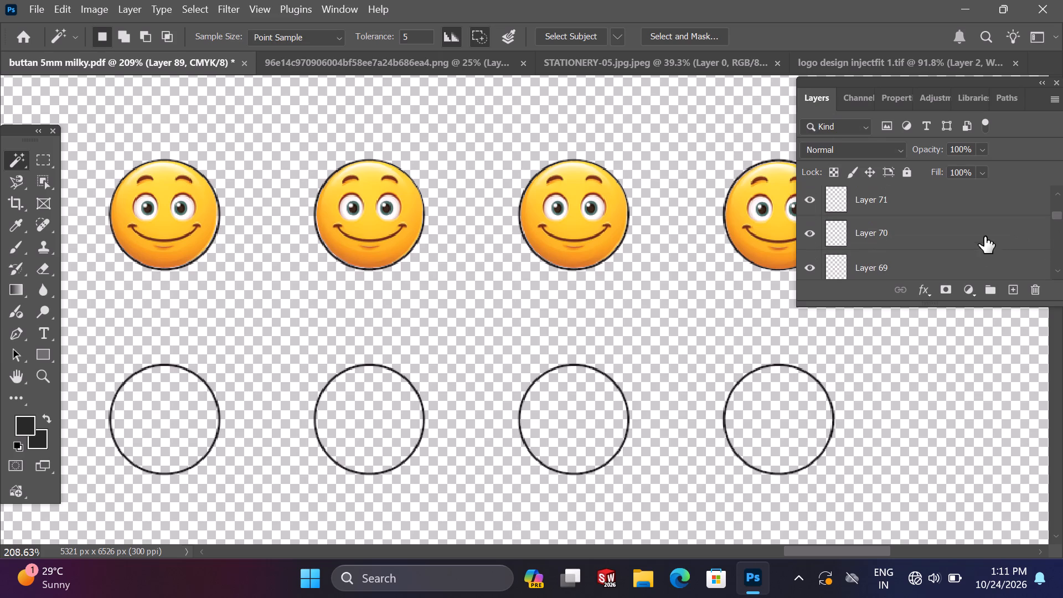
left_click(938, 98)
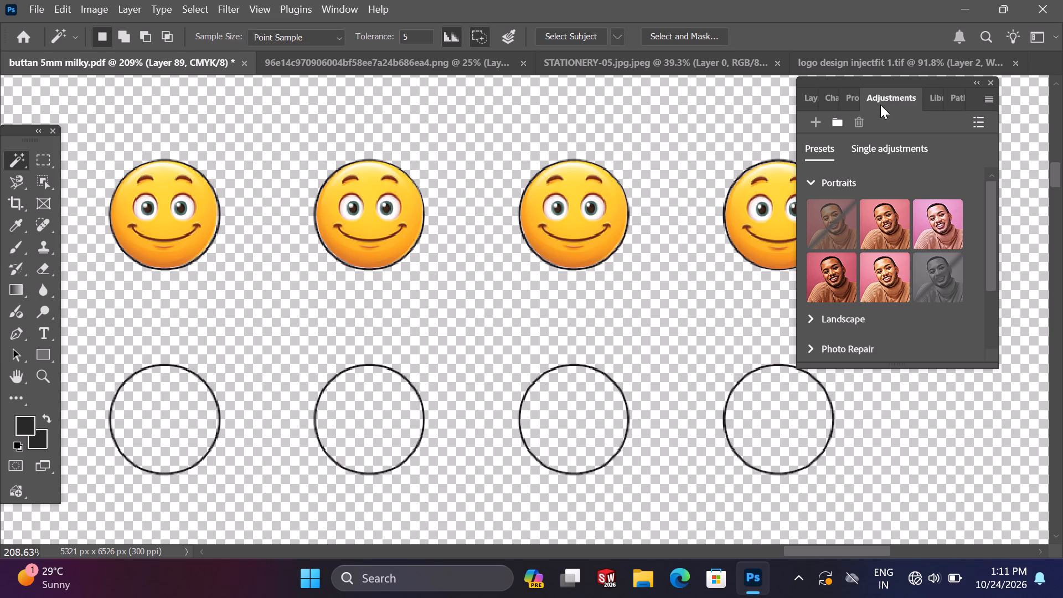
left_click(839, 99)
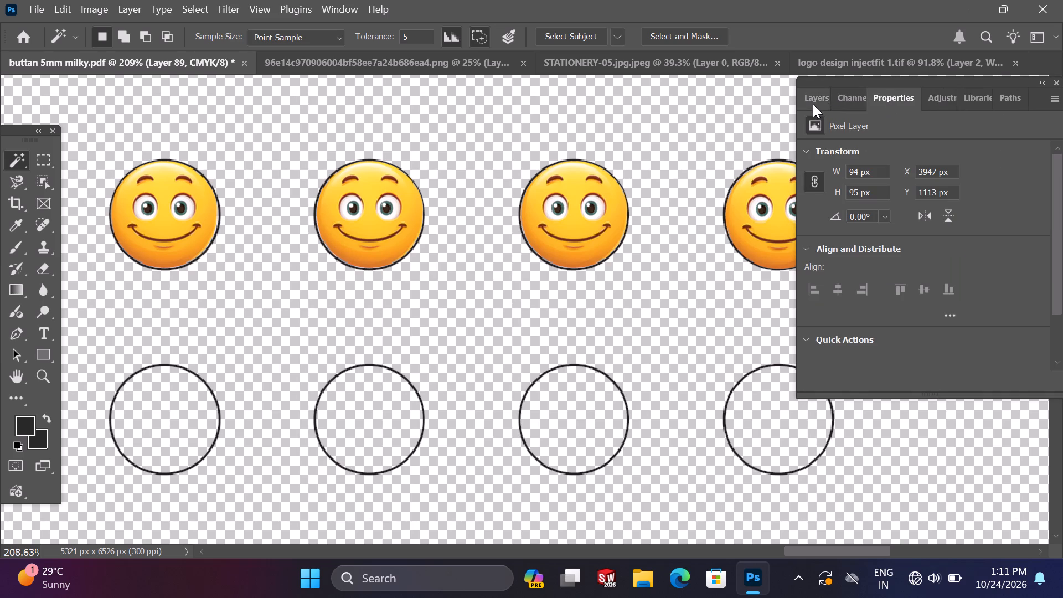
left_click(812, 104)
left_click(842, 101)
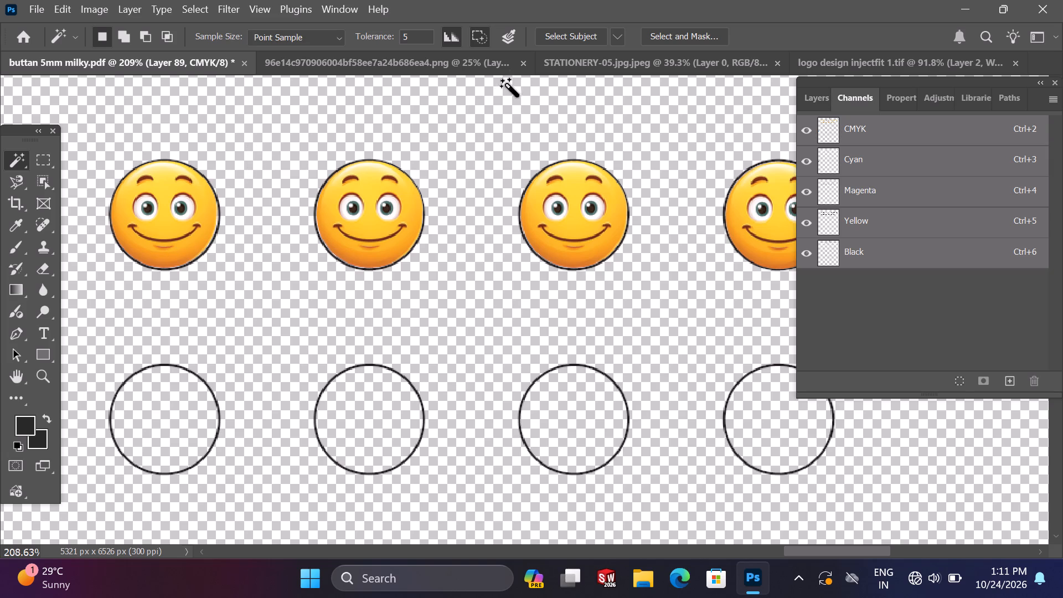
Compare the channels of the open button sheet, smiley PNG and STATIONERY-05 logo documents, finishing on the smiley PNG.
key("ctrl+Tab")
key("ctrl+Tab")
key("ctrl+Tab")
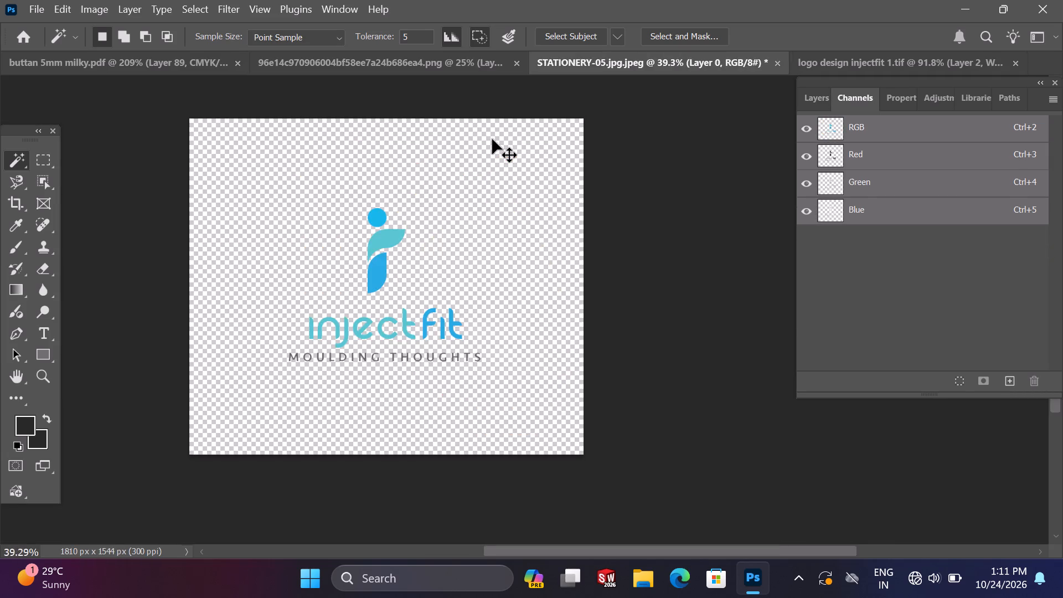
key("ctrl+Tab")
key("ctrl+Tab")
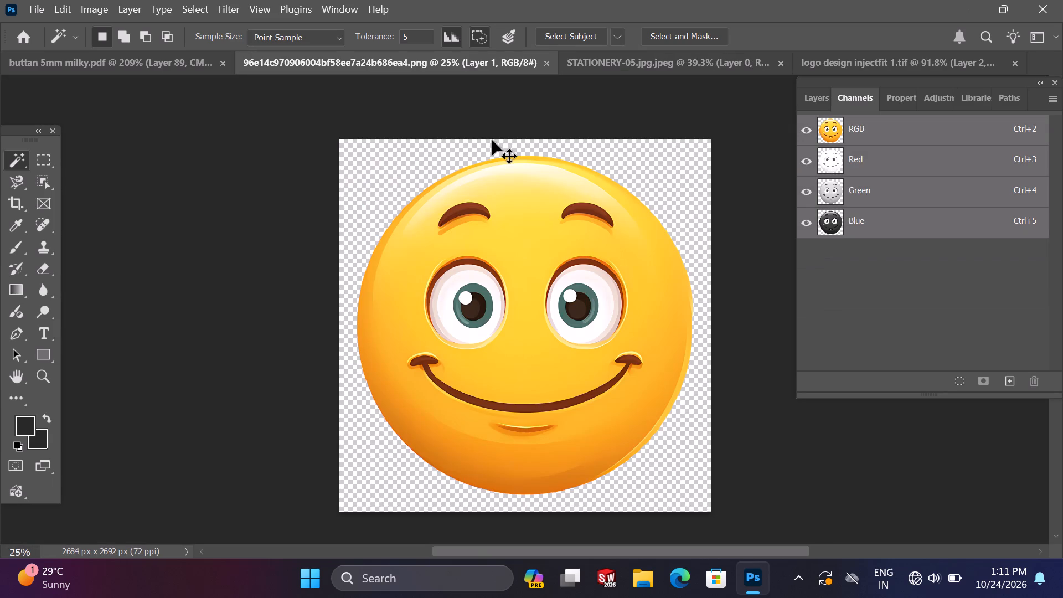
key("ctrl+shift+Tab")
key("ctrl+Tab")
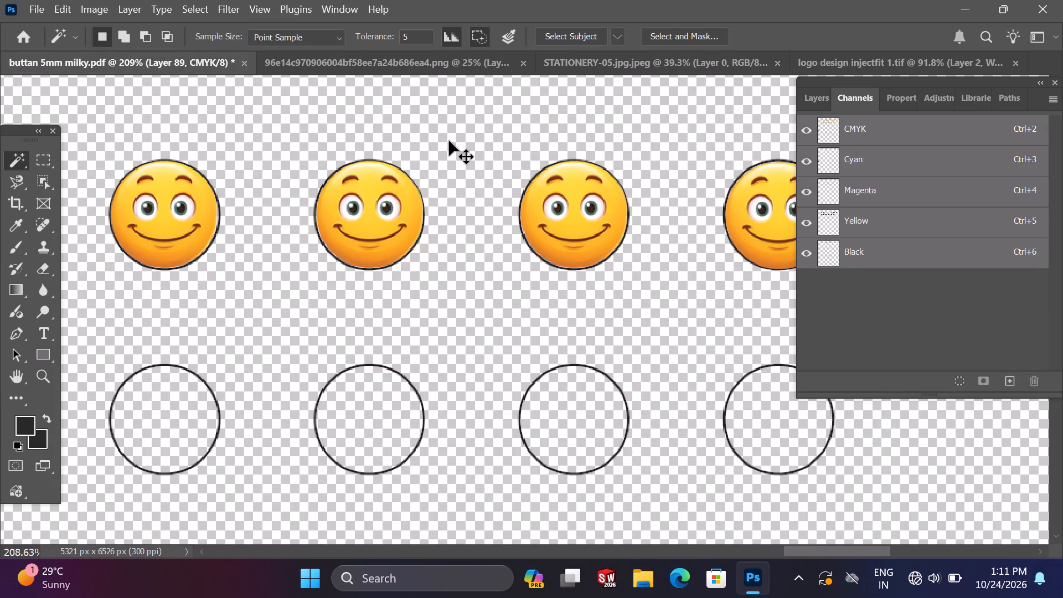
key("ctrl+Tab")
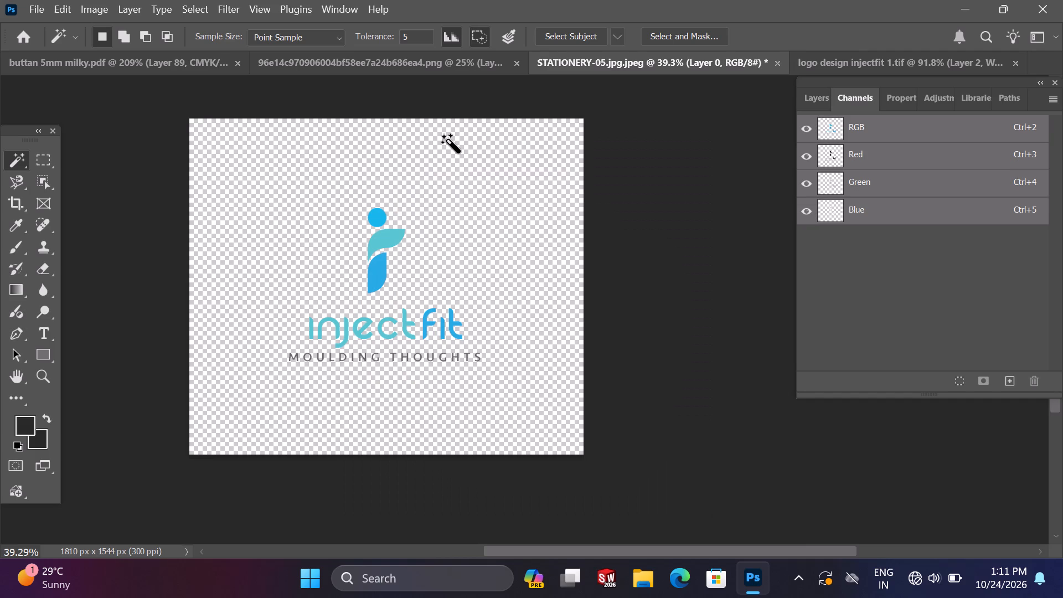
key("ctrl+shift+Tab")
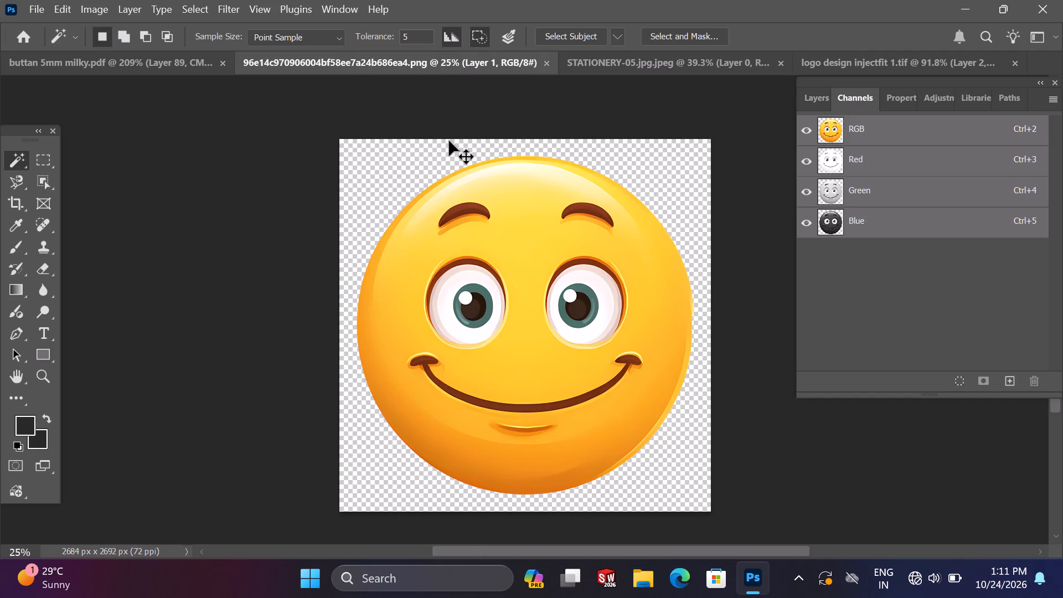
key("ctrl+shift+Tab")
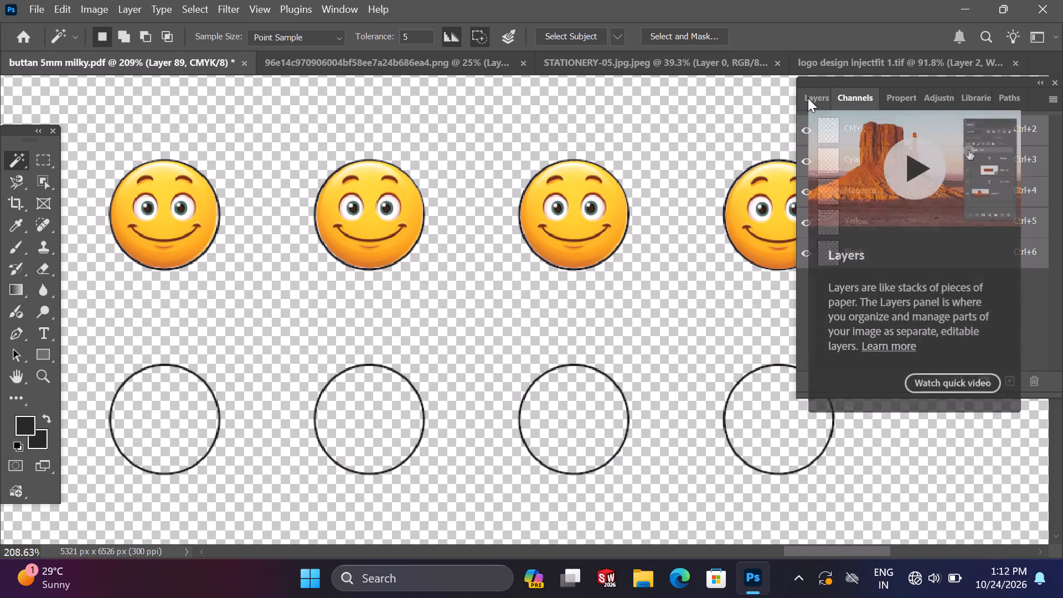
key("ctrl+Tab")
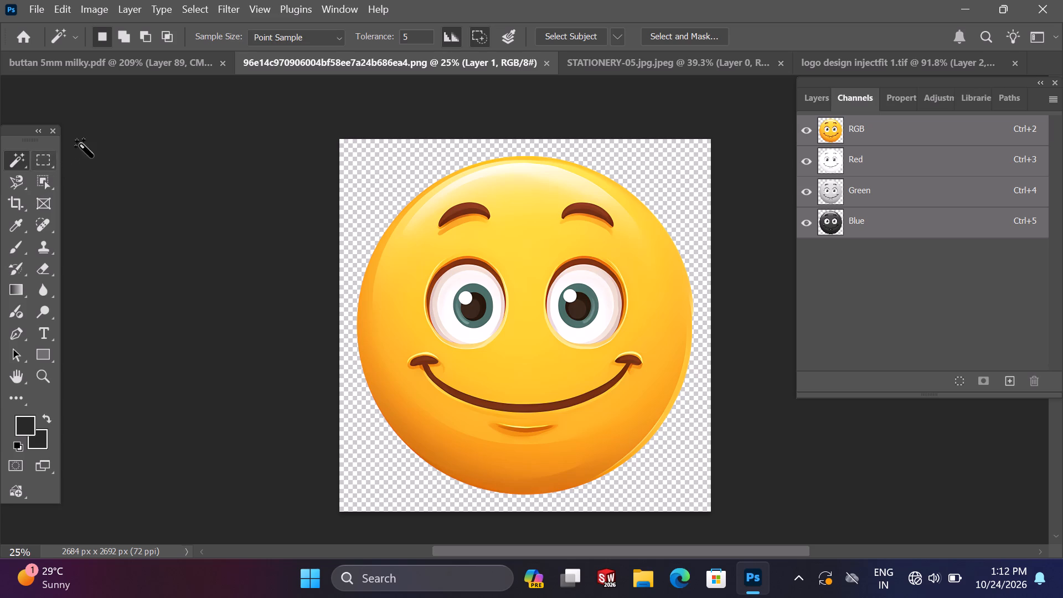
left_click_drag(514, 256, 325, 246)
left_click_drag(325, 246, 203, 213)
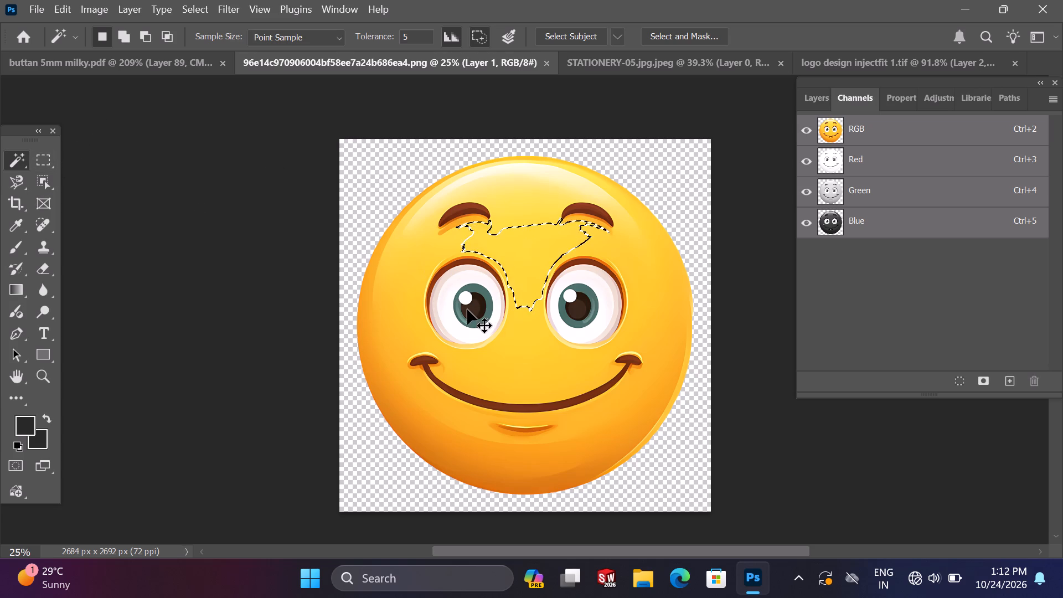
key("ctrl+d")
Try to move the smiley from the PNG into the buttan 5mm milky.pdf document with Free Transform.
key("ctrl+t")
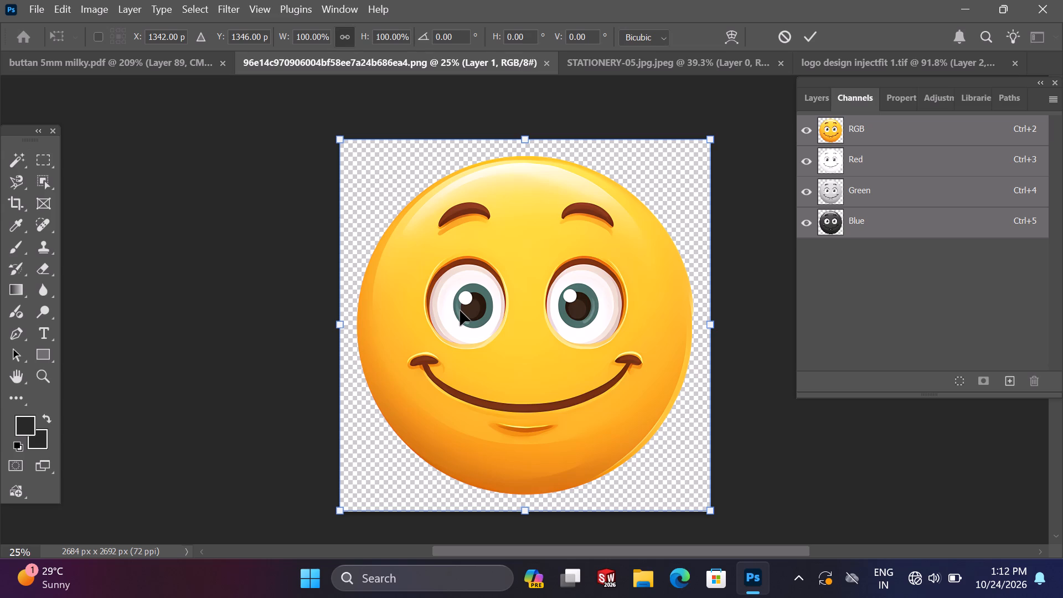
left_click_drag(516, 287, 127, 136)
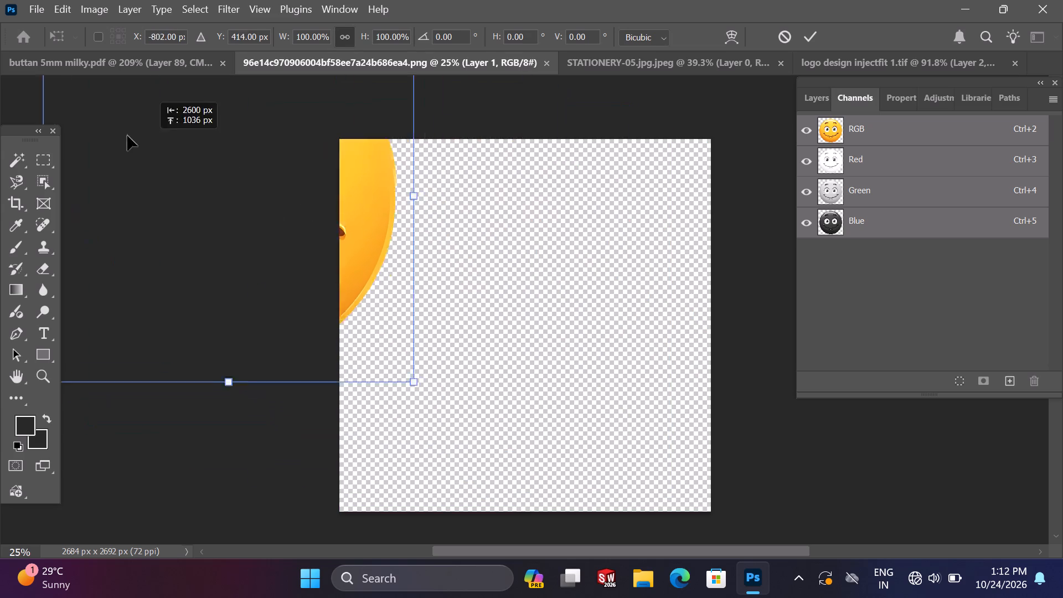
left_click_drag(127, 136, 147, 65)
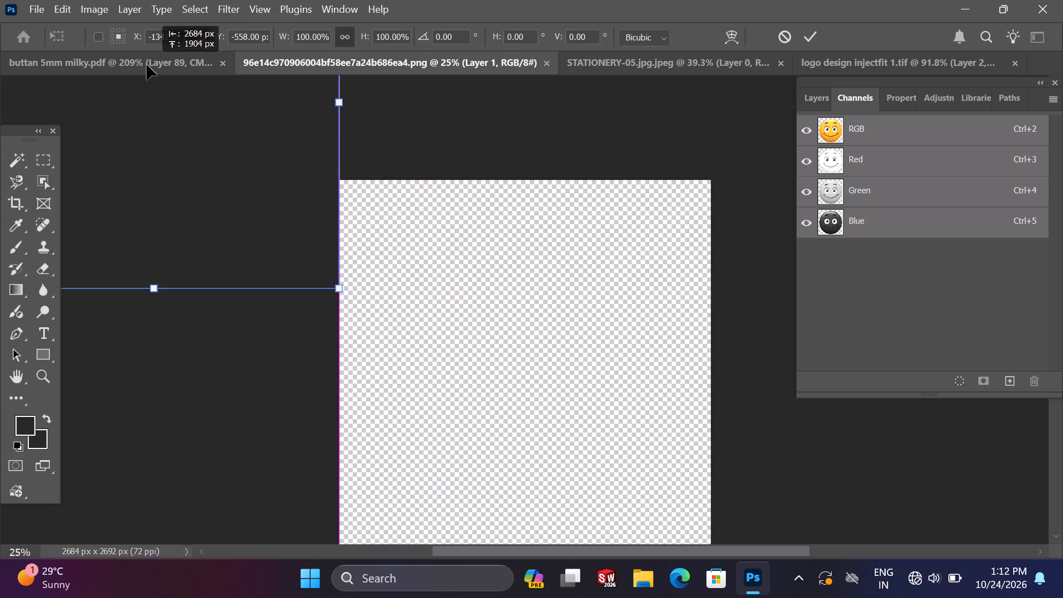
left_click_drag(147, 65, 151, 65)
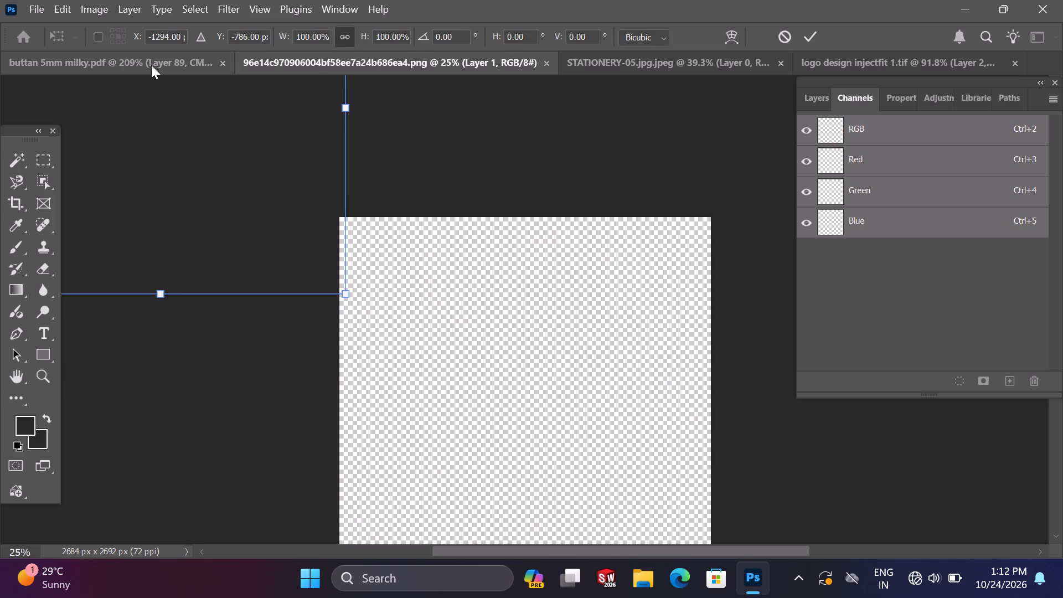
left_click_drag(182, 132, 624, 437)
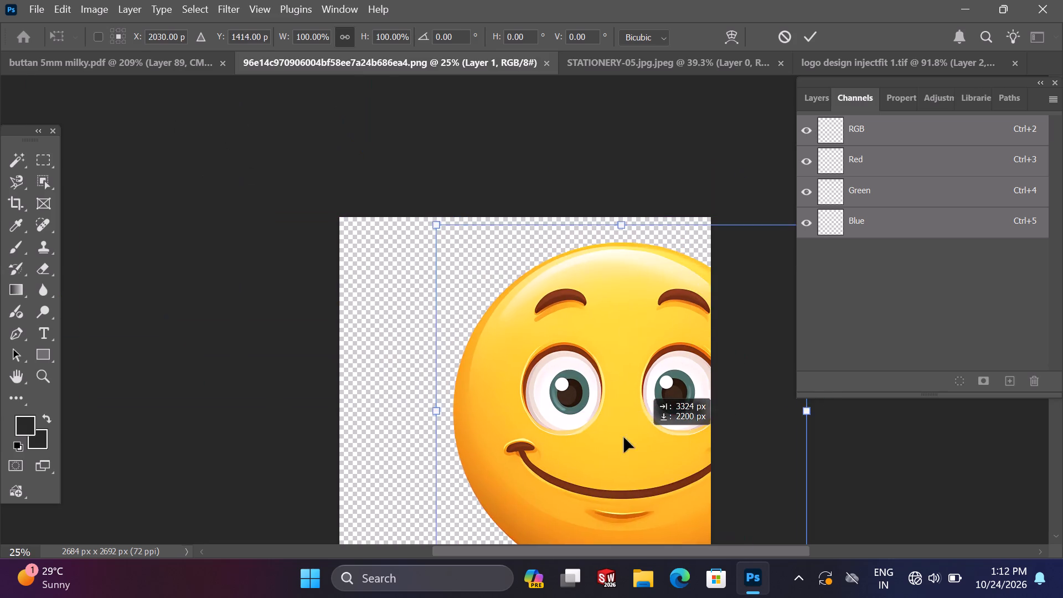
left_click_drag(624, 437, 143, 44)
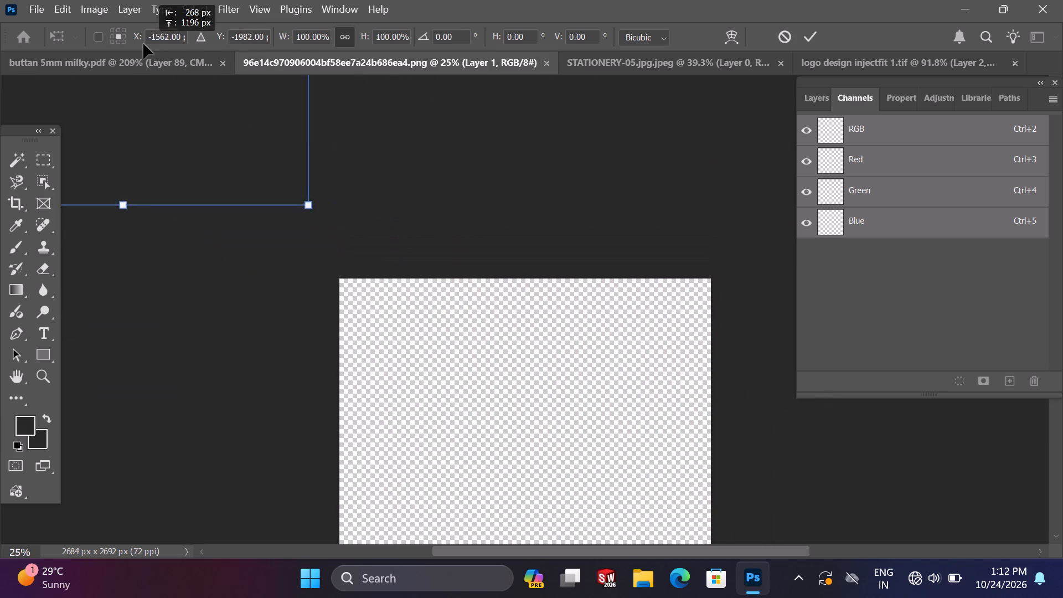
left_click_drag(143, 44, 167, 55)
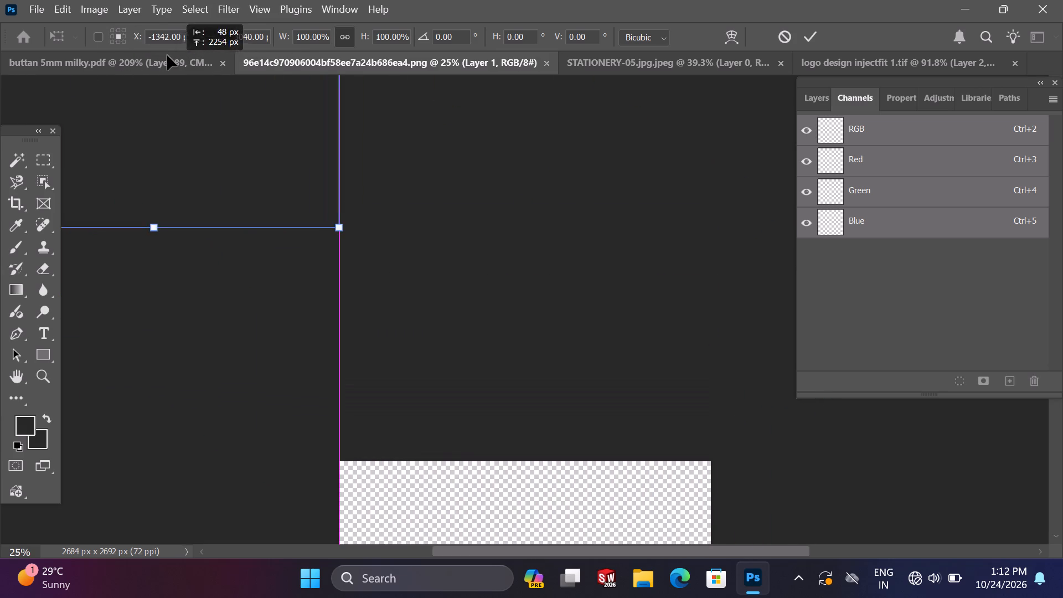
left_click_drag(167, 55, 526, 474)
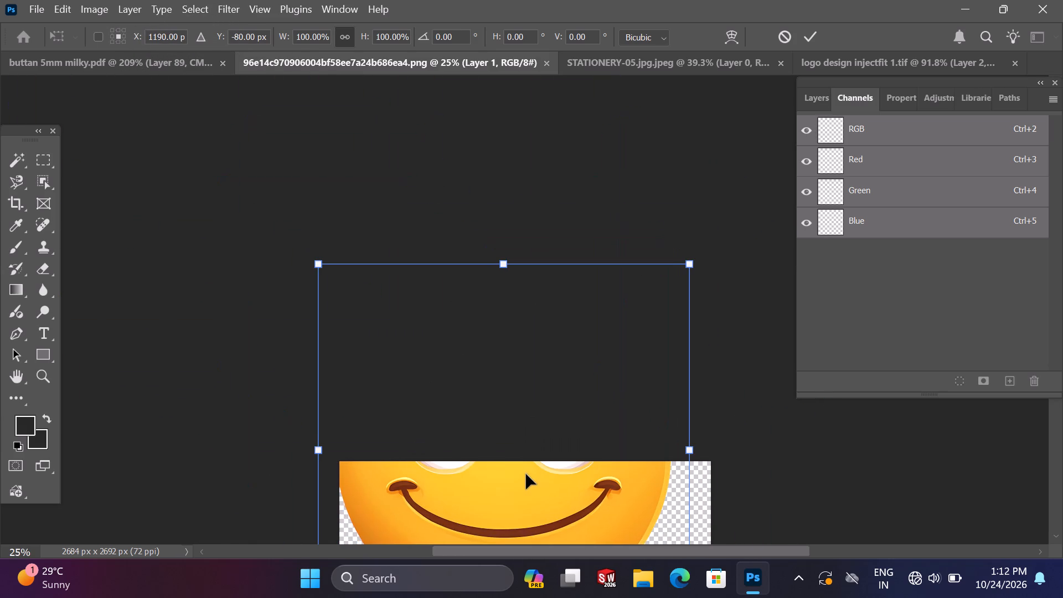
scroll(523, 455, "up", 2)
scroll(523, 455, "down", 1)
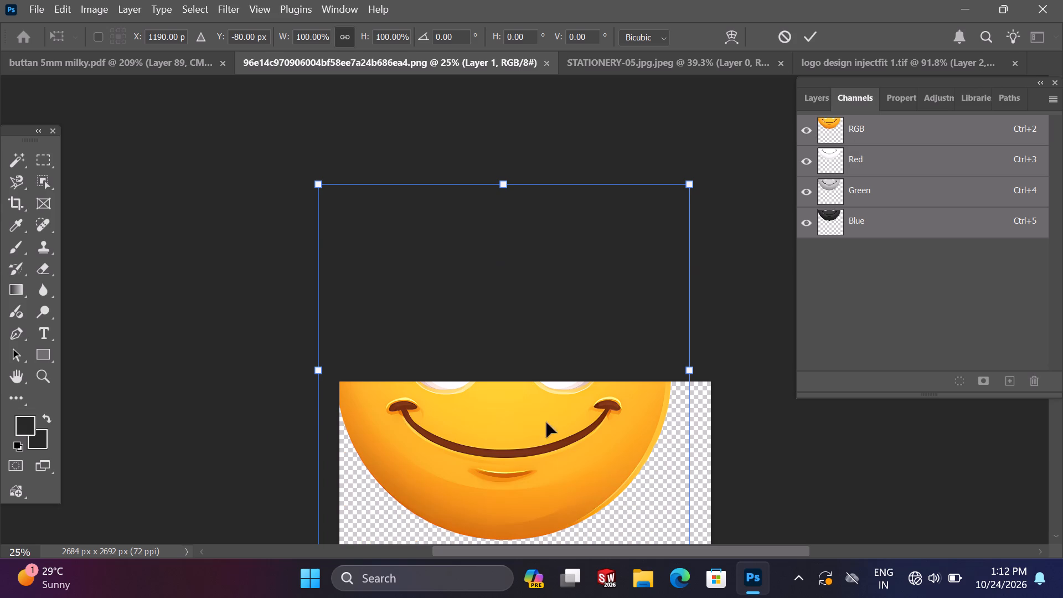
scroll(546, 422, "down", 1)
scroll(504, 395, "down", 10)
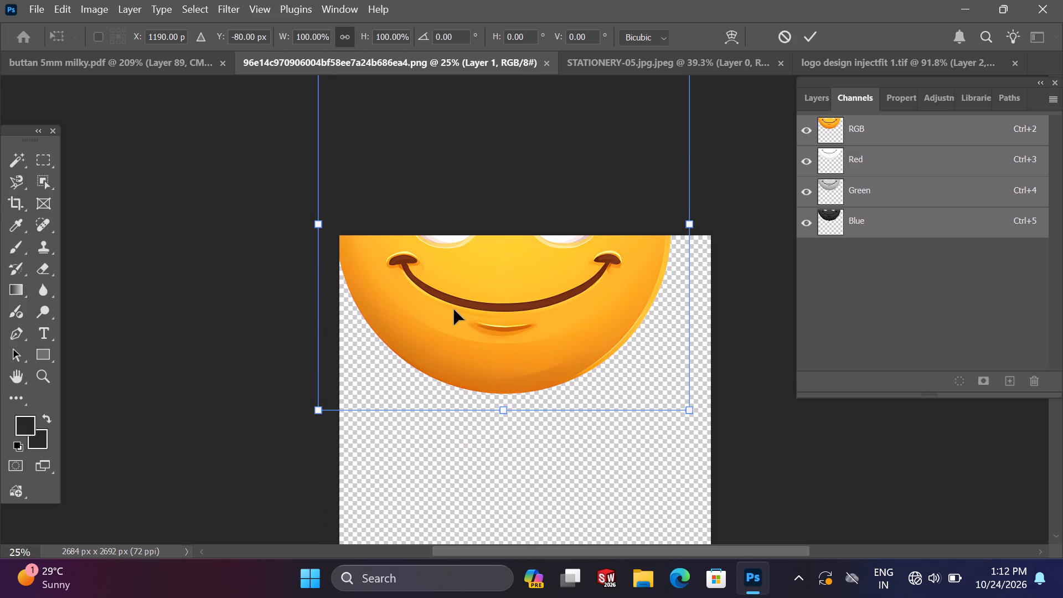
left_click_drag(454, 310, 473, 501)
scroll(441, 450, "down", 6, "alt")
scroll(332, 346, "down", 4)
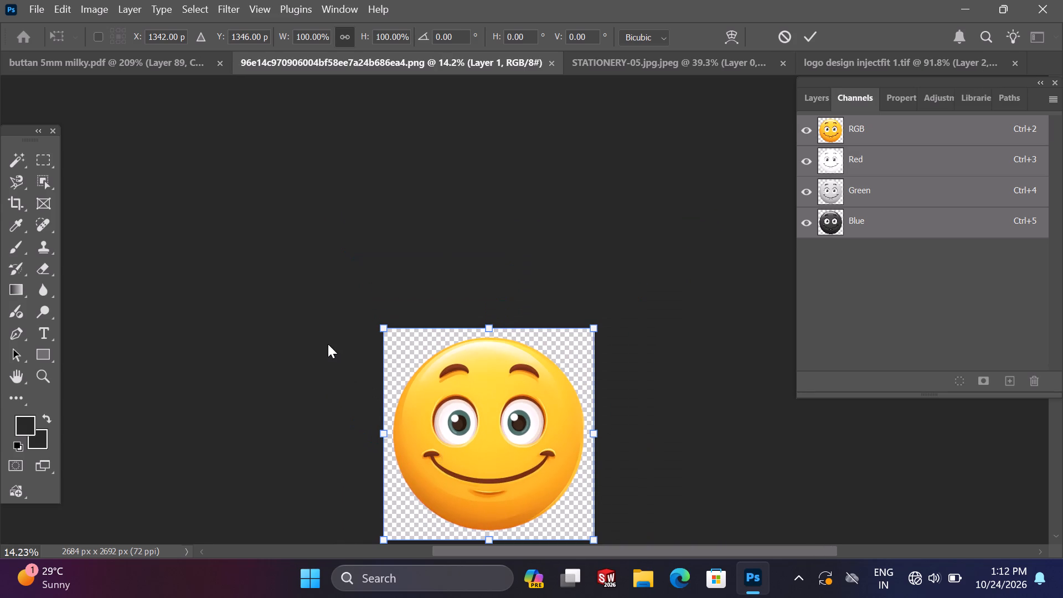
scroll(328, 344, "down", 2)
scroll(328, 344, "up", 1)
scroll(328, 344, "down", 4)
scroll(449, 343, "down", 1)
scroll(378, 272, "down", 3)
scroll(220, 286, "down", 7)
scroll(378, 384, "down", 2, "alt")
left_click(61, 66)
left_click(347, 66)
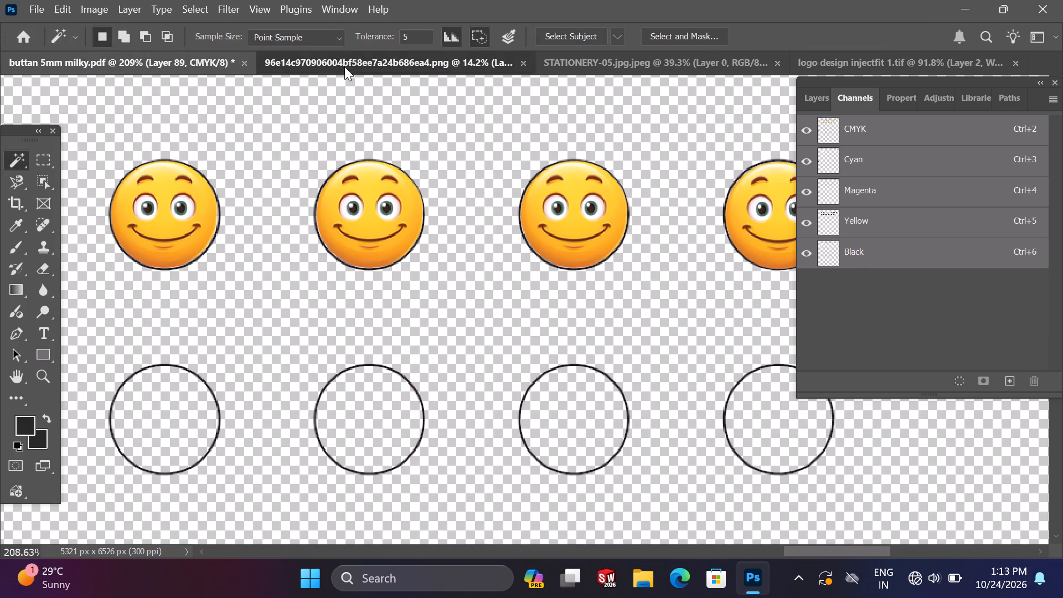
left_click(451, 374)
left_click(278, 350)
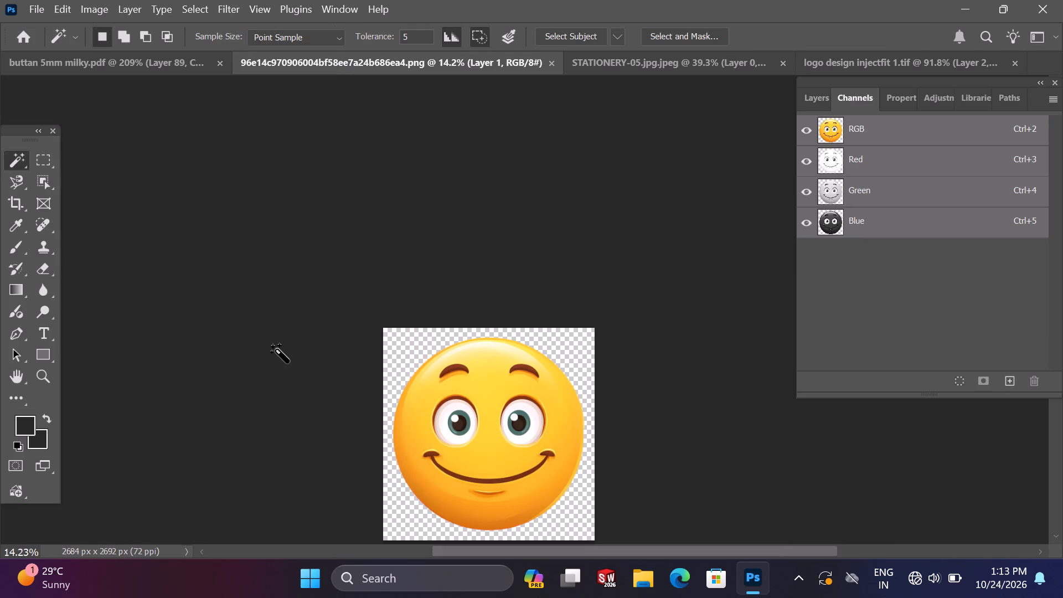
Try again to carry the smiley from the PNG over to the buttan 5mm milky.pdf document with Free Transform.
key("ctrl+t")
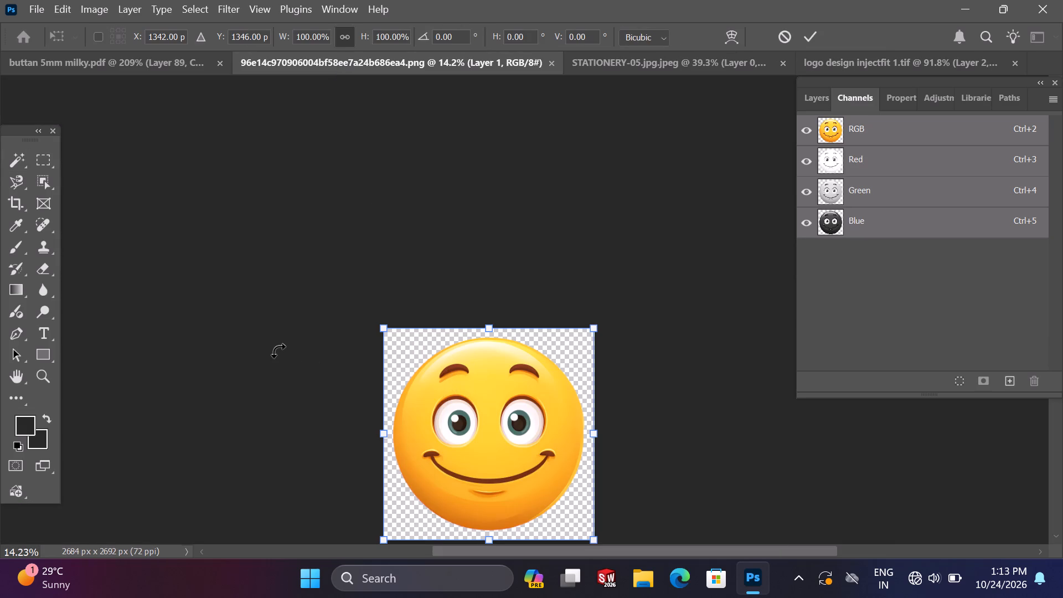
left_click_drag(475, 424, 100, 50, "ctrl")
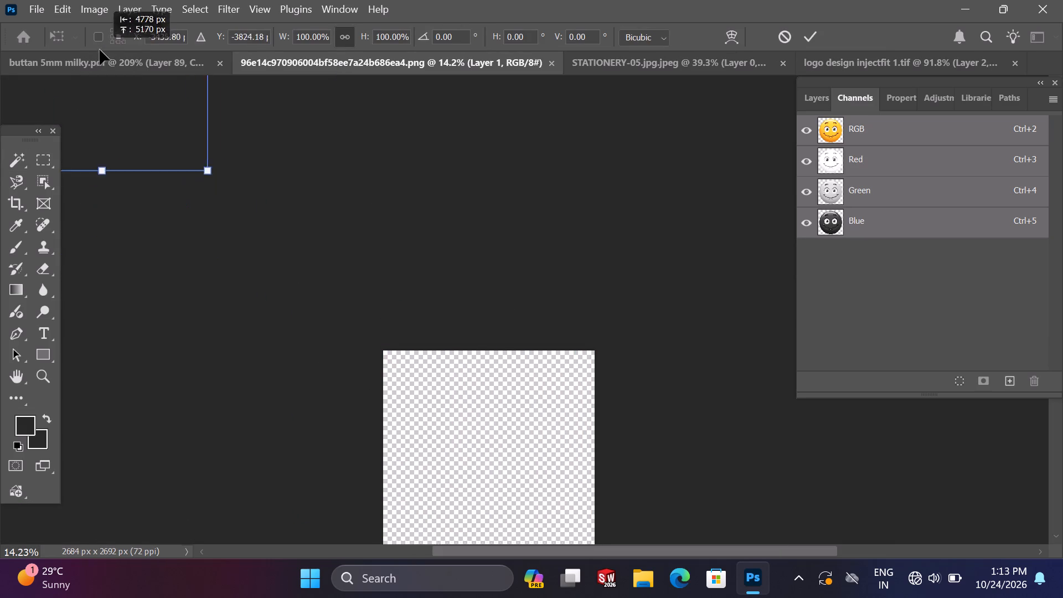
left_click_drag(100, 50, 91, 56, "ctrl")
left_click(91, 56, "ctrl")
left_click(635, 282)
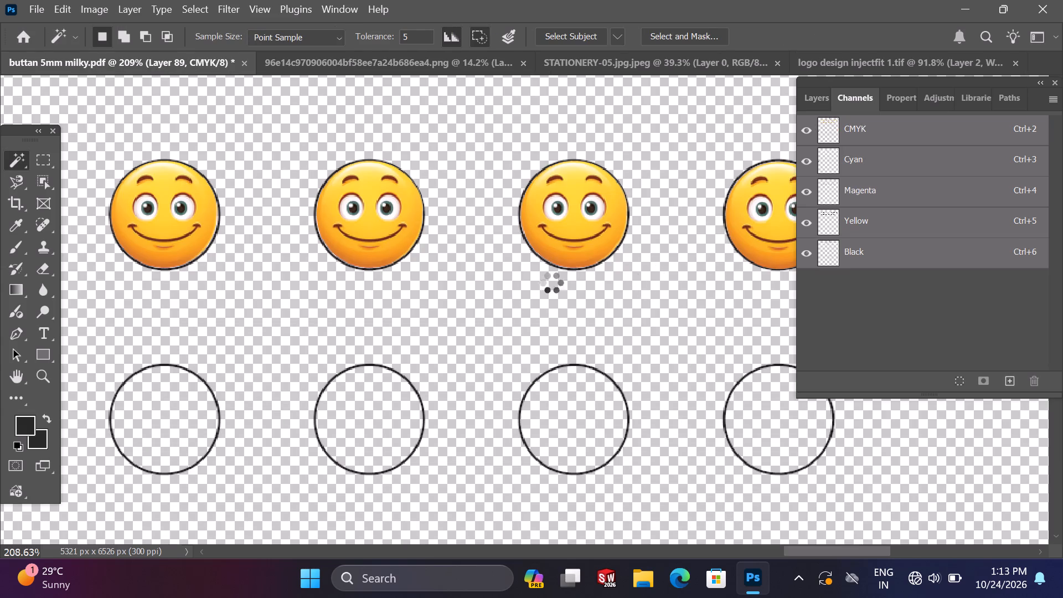
Copy the smiley in the PNG document and paste the smiley artwork into the buttan 5mm milky.pdf sheet, leaving nothing selected.
left_click(326, 60)
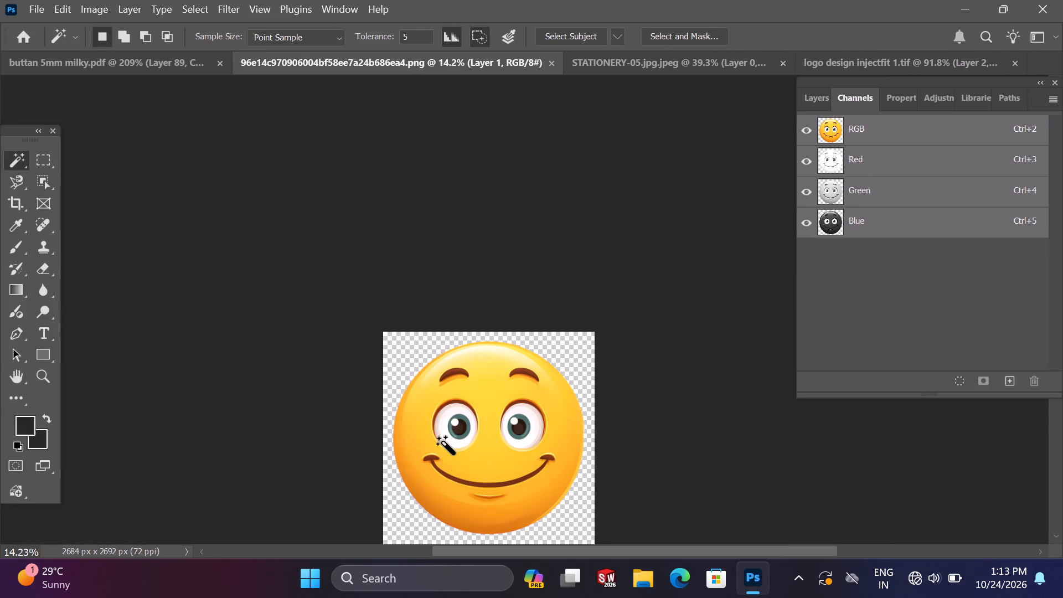
key("ctrl+t")
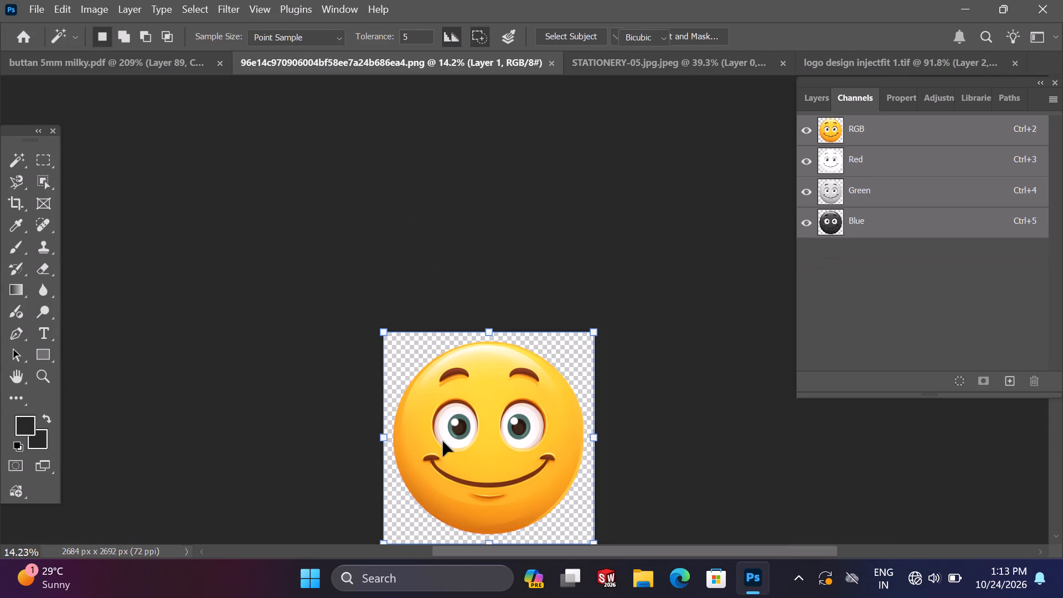
key("ctrl+c")
left_click(82, 61)
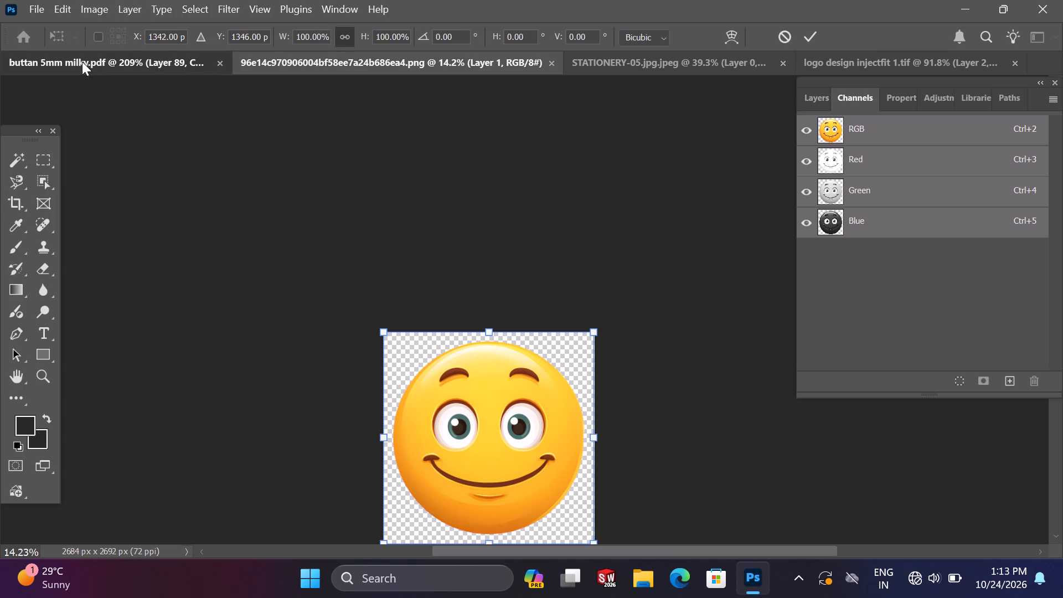
left_click(491, 318)
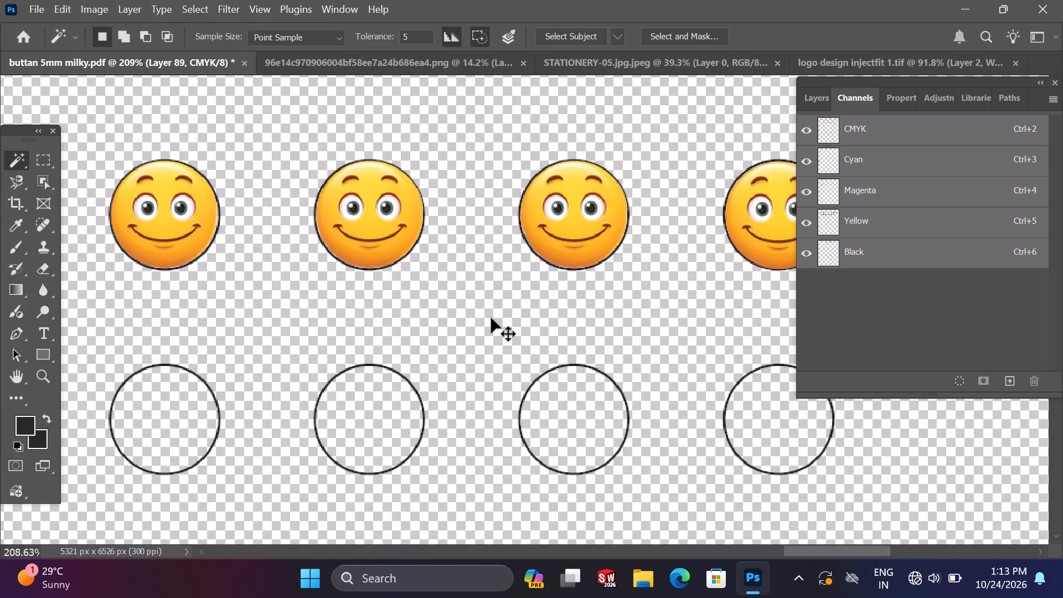
key("ctrl+v")
left_click_drag(515, 316, 219, 361)
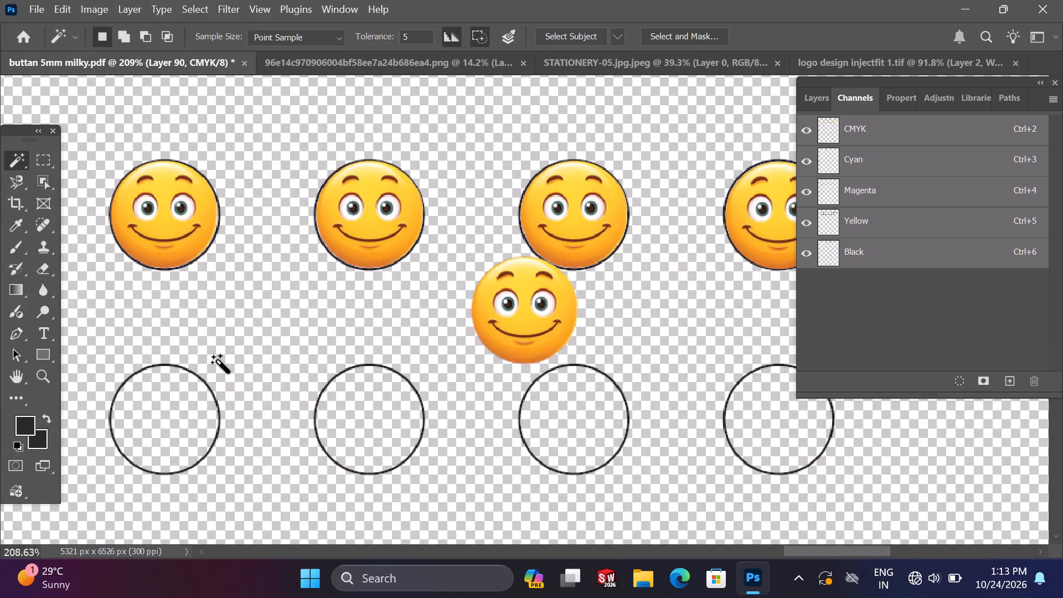
left_click_drag(219, 361, 218, 362)
key("ctrl+d")
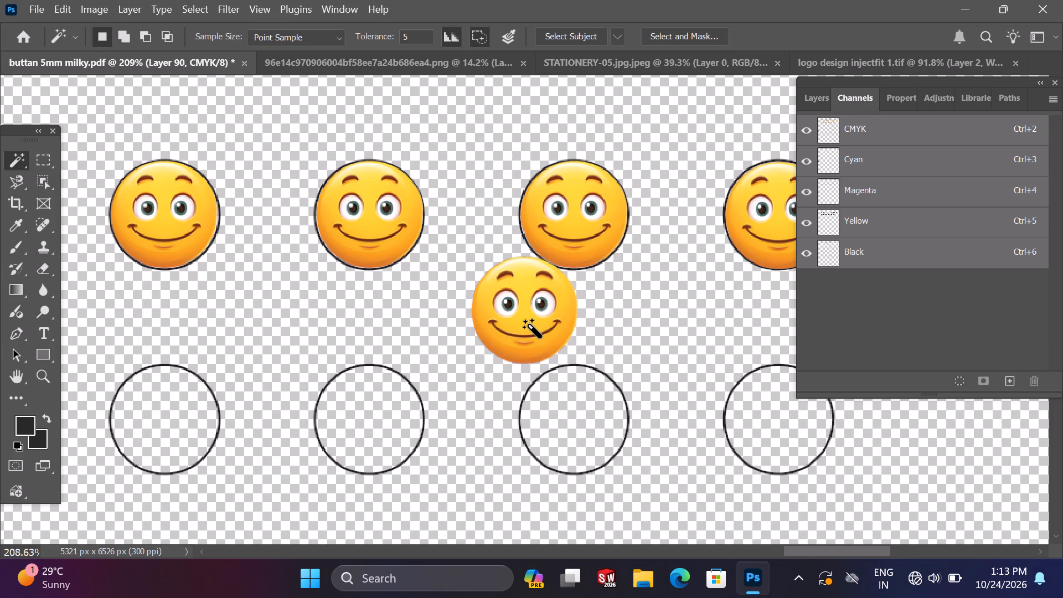
Use Free Transform to fit the pasted smiley into the row's first empty circle, centred at about X 4171 px, Y 1160 px.
key("ctrl+t")
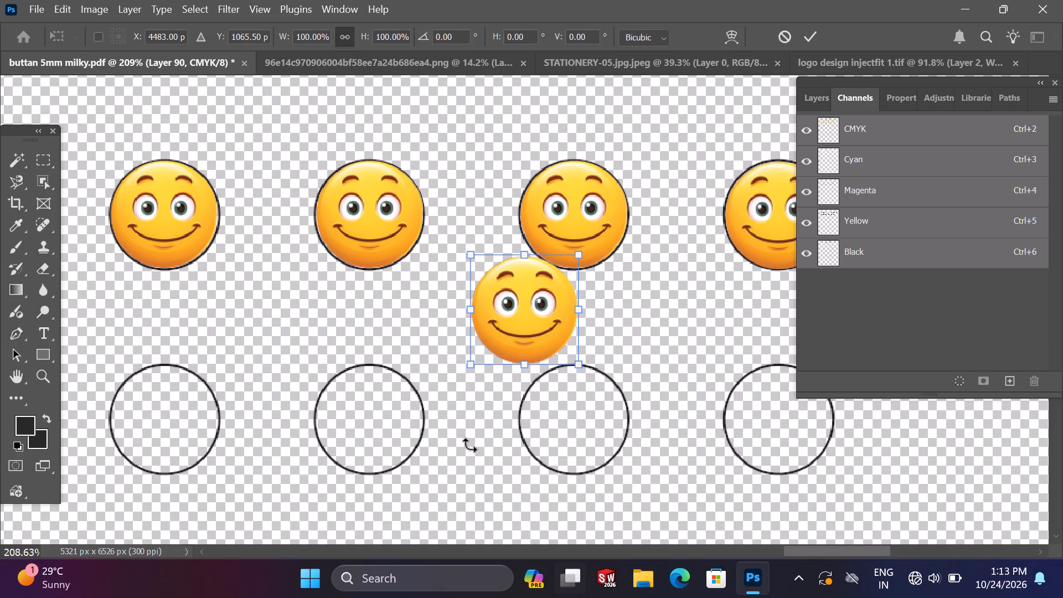
key("space")
key("space")
key("space")
key("space")
key("space")
key("space")
key("space")
key("space")
key("space")
key("space")
key("space")
key("space")
key("space")
key("space")
key("space")
key("space")
key("space")
key("space")
key("space")
key("space")
left_click_drag(395, 479, 522, 469)
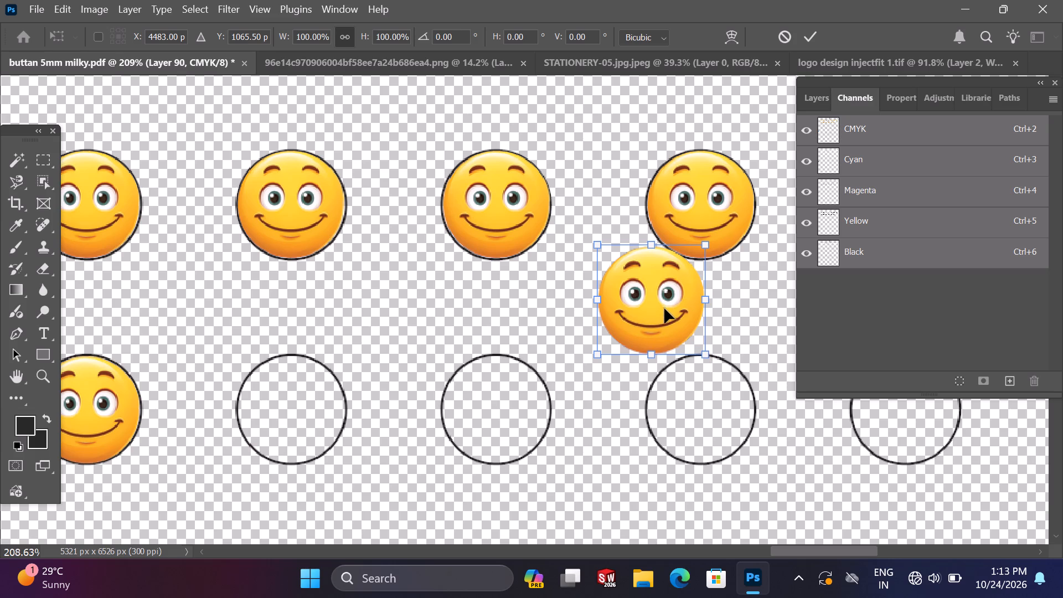
left_click_drag(659, 310, 371, 429)
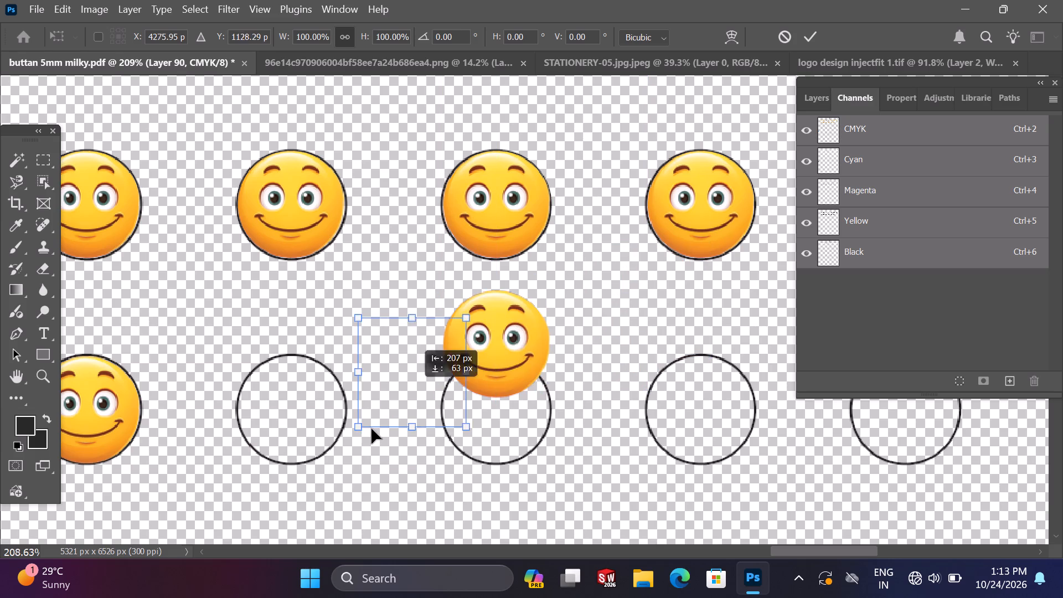
left_click_drag(371, 429, 301, 419)
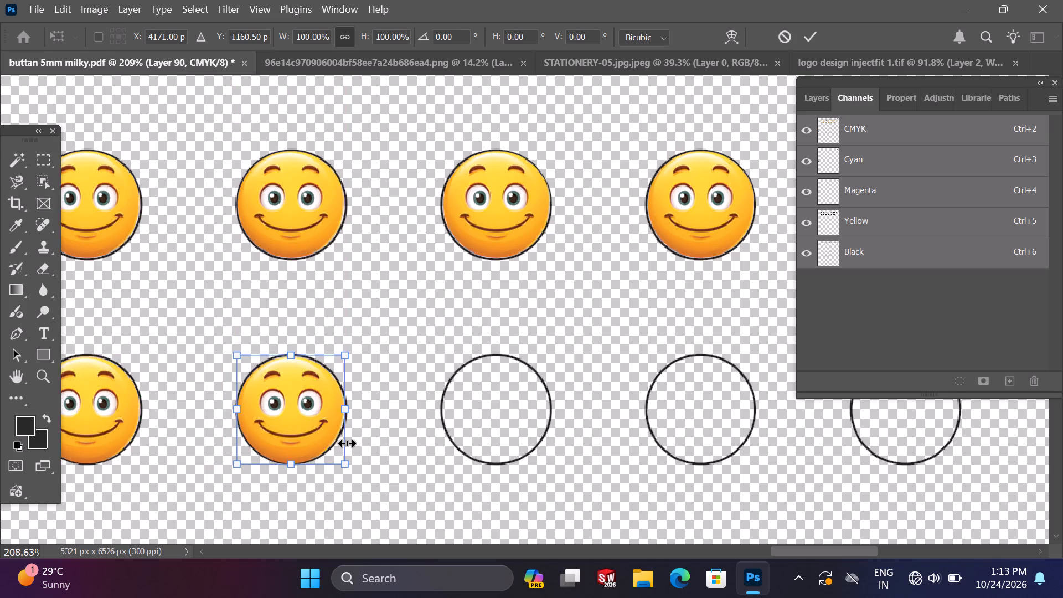
key("Right")
key("Left")
key("Right")
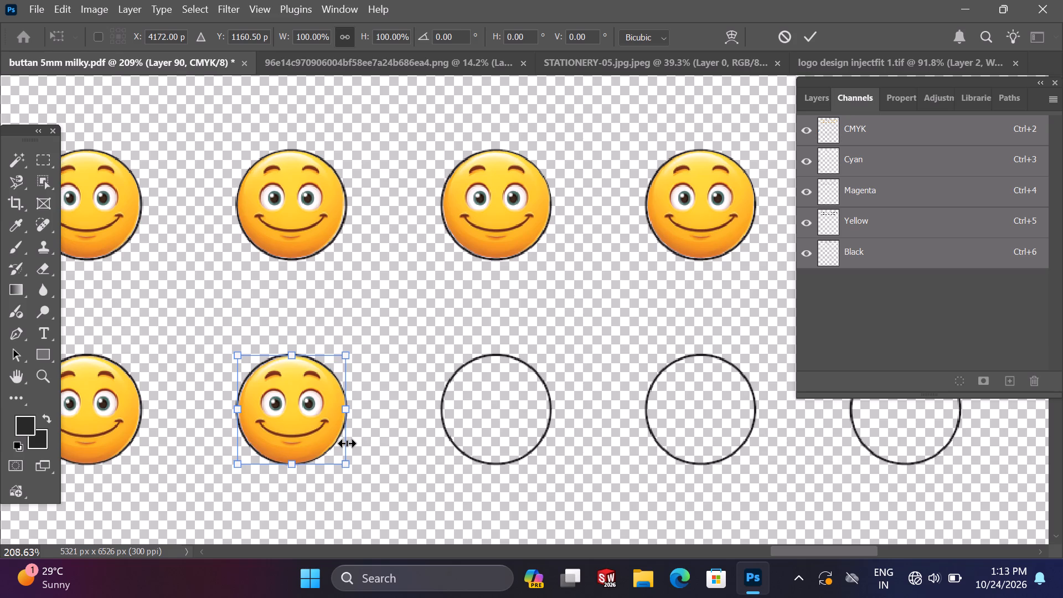
key("Left")
key("Return")
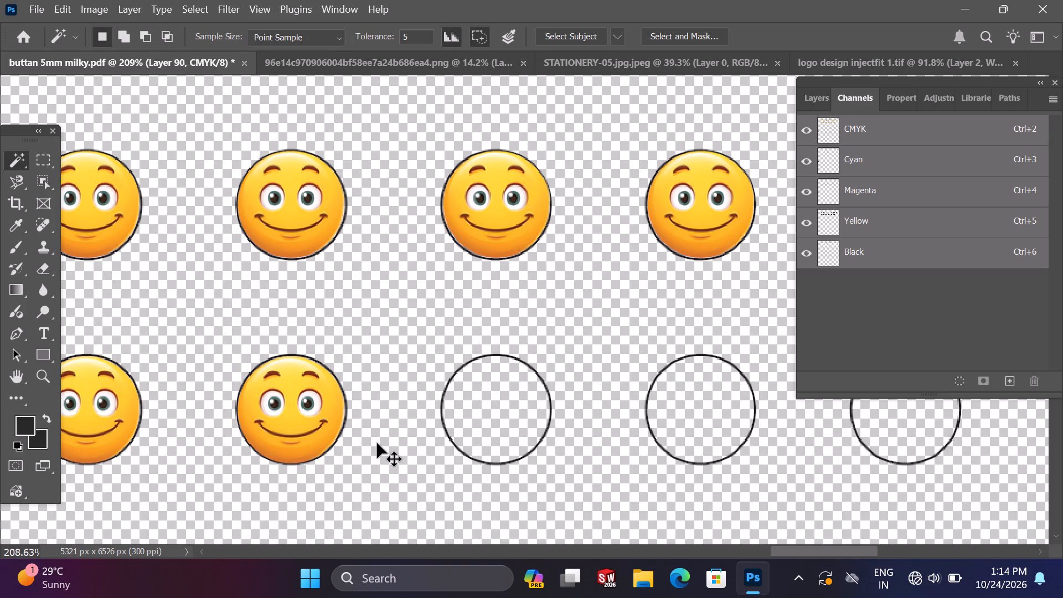
Paste another smiley into the button sheet and start a Free Transform on it for the next empty circle.
key("ctrl+v")
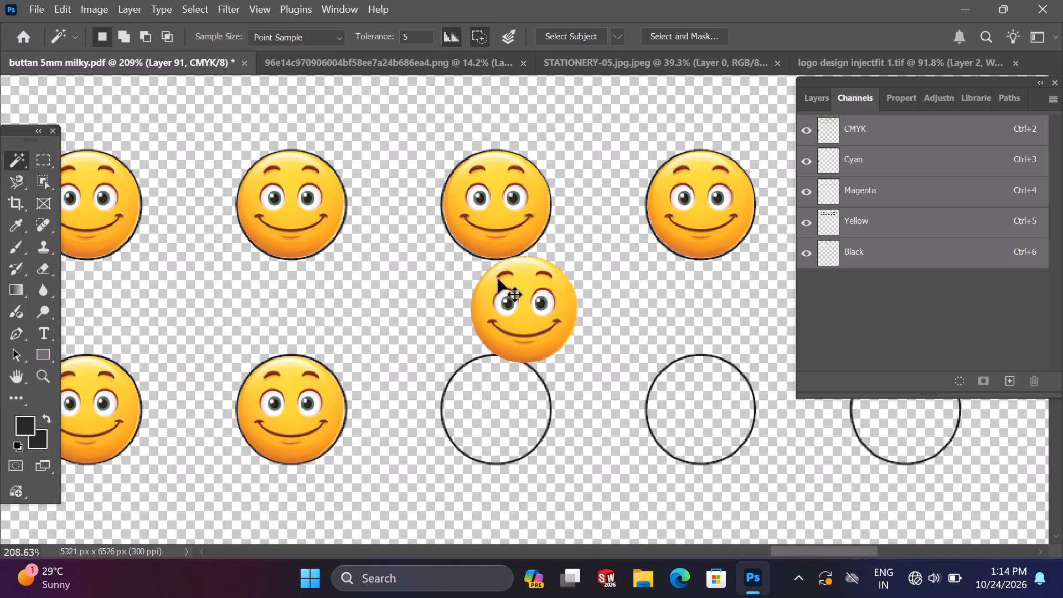
key("ctrl+t")
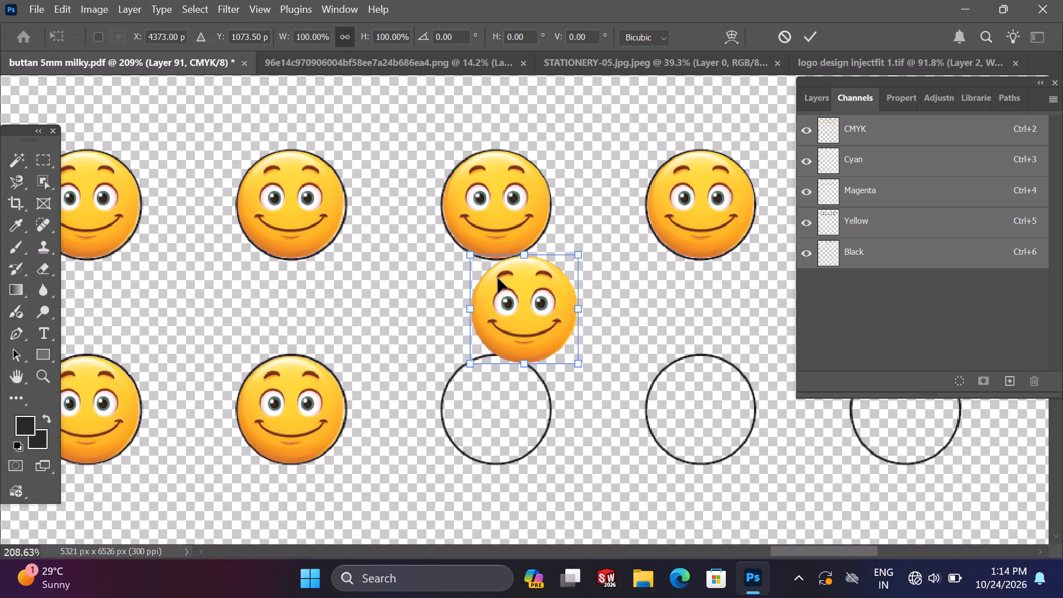
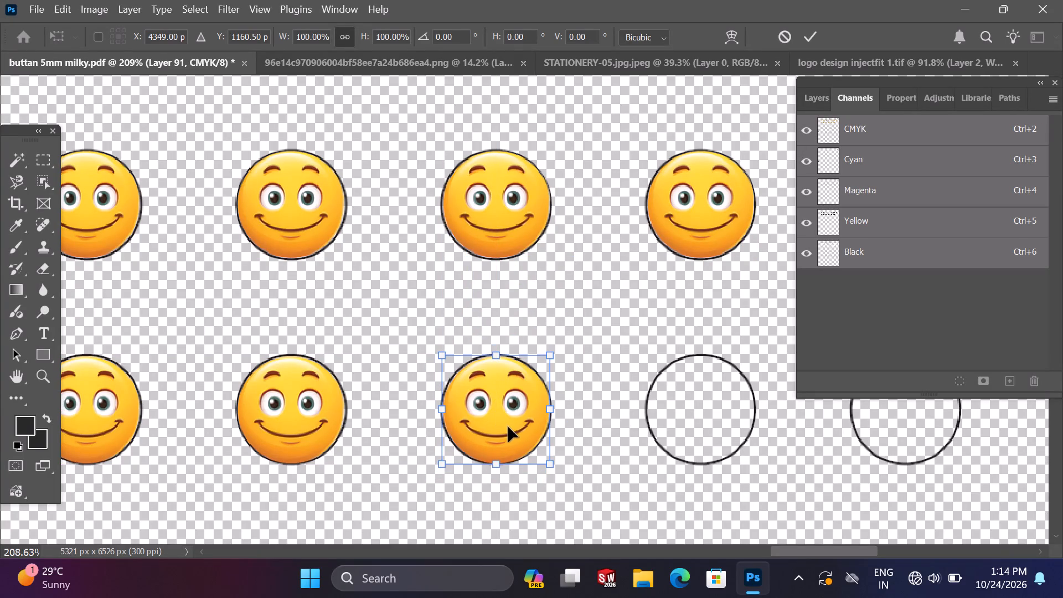
Fine-tune the smiley's position in its circle at about X 4349 px, Y 1160.5 px and apply the Free Transform.
key("Left")
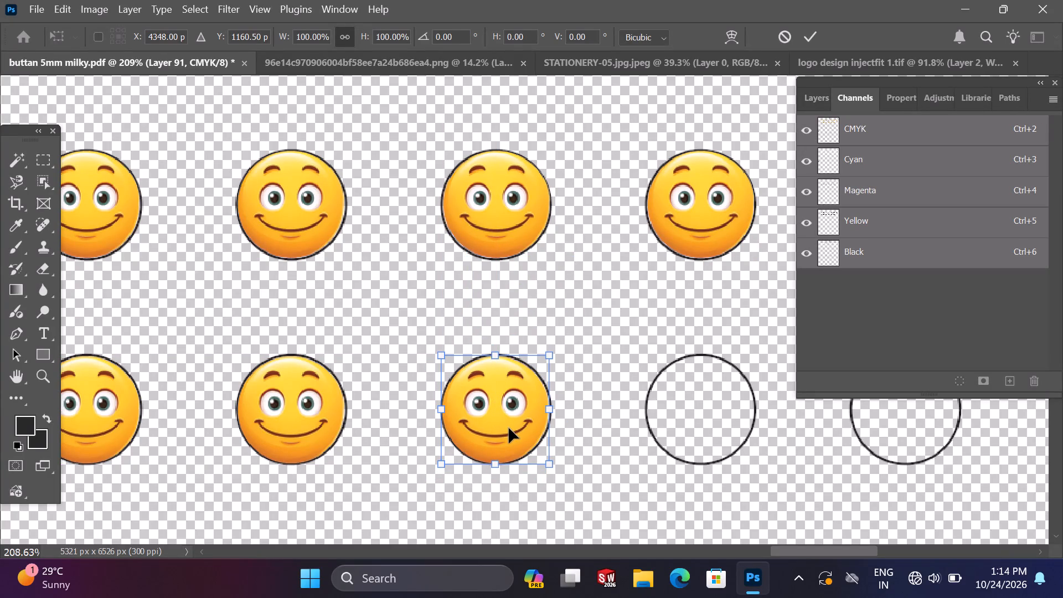
key("Right")
key("Return")
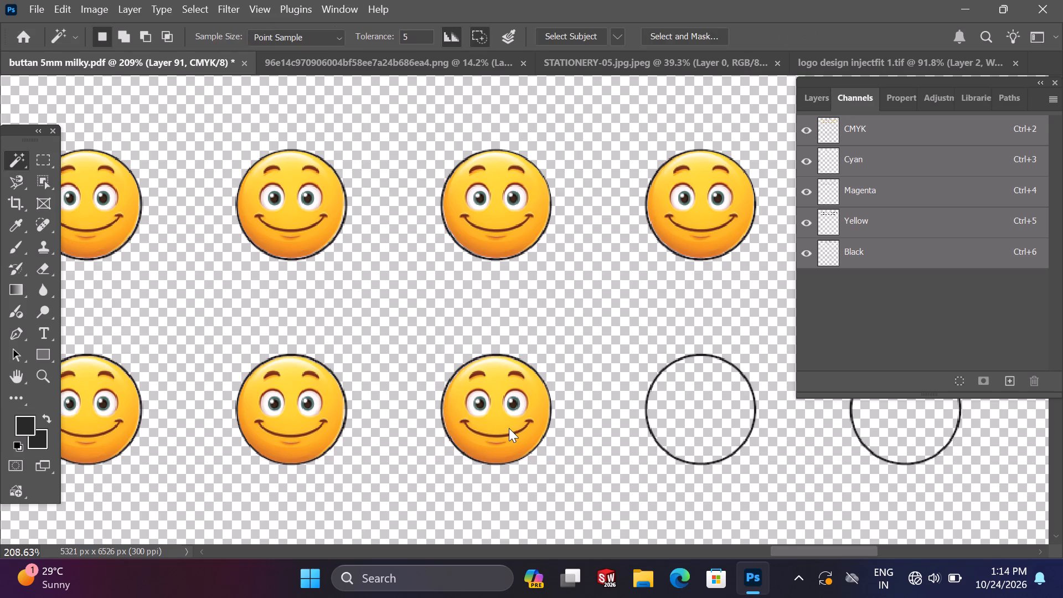
Paste another smiley and use Free Transform to fit it into the fourth row's second-to-last circle, at X 4526 px, Y 1160.5 px.
key("space")
key("space")
key("space")
key("space")
key("space")
key("space")
key("space")
key("space")
key("space")
key("space")
key("space")
key("space")
key("space")
key("space")
key("space")
key("space")
key("space")
key("space")
key("space")
key("space")
left_click_drag(799, 492, 393, 483)
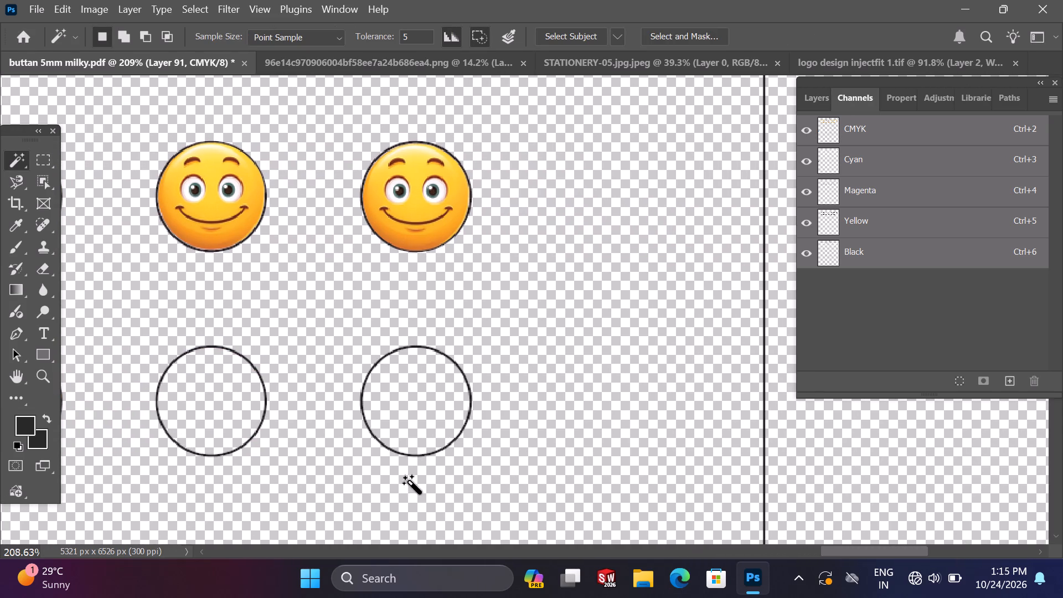
key("ctrl+v")
key("ctrl+t")
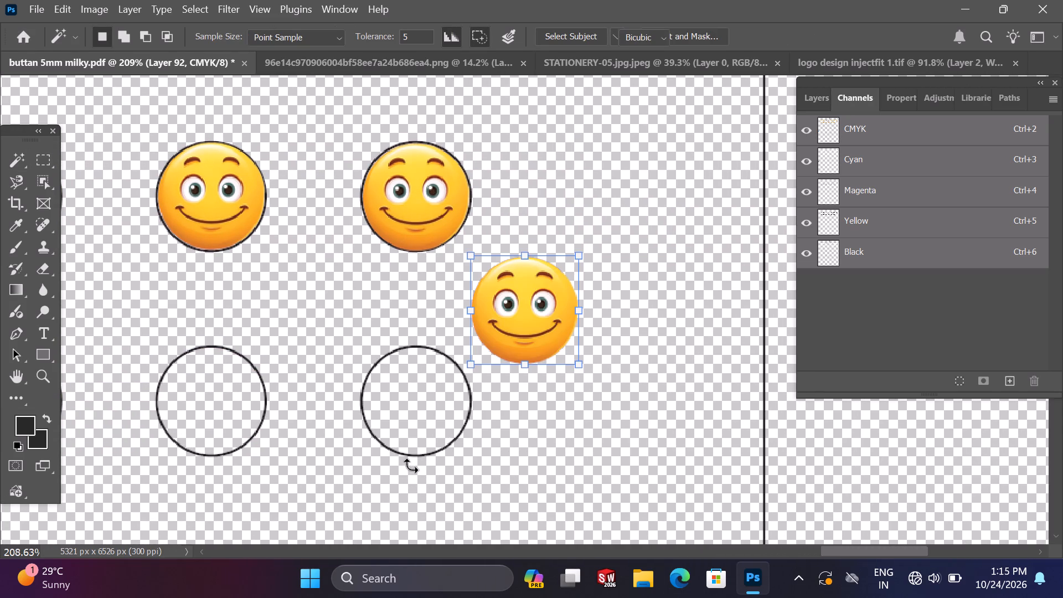
left_click_drag(525, 307, 176, 400)
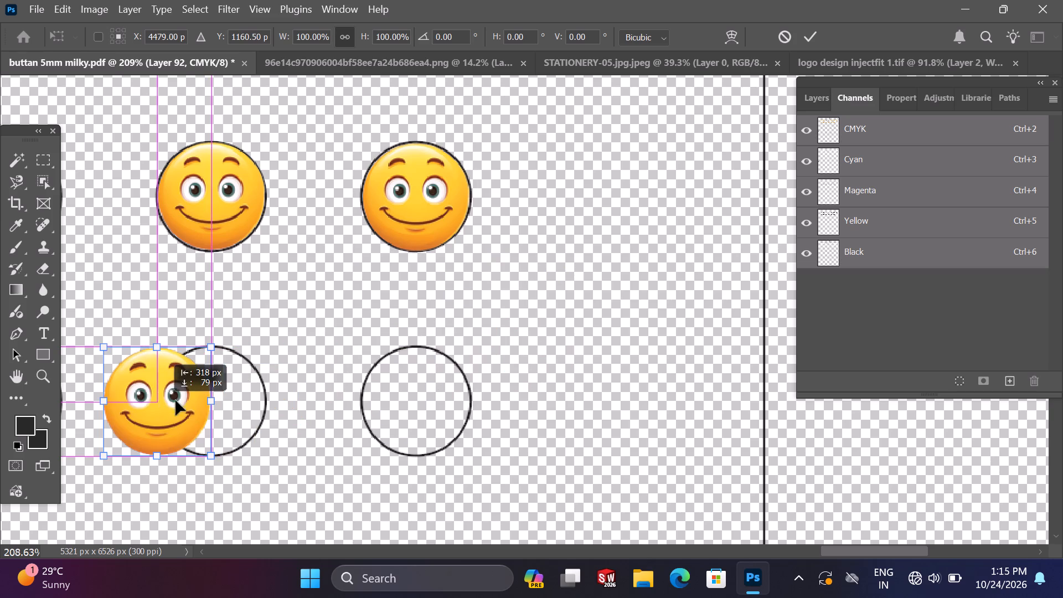
left_click_drag(176, 400, 203, 401)
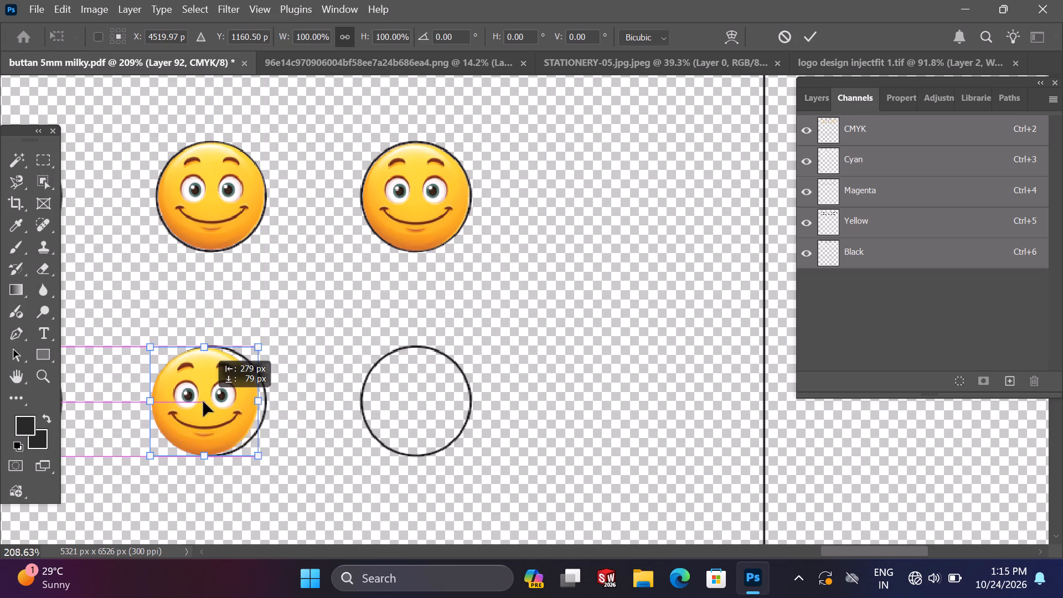
left_click_drag(203, 401, 211, 401)
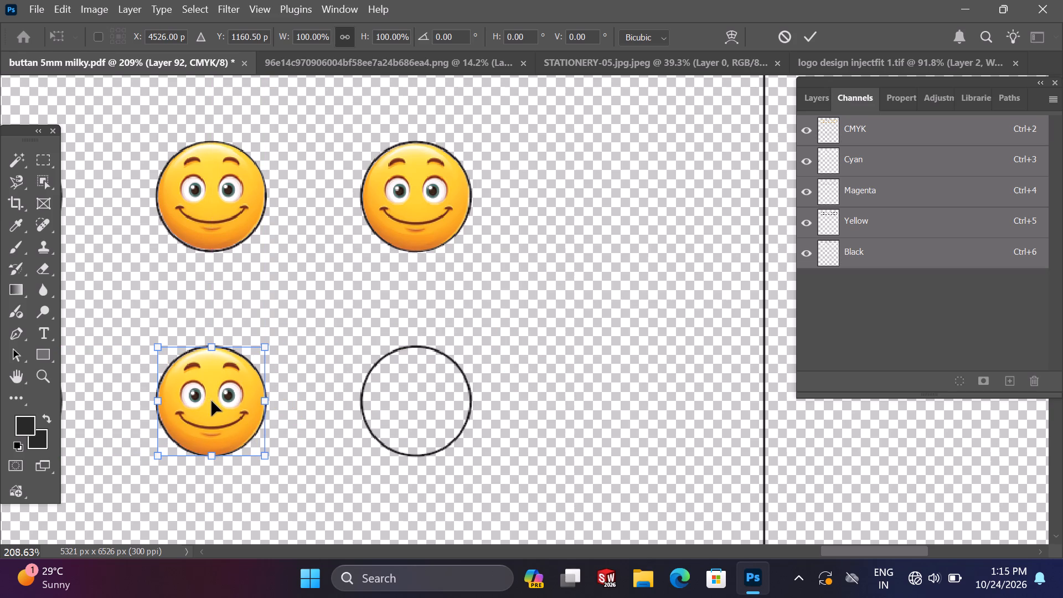
left_click(238, 406)
key("Return")
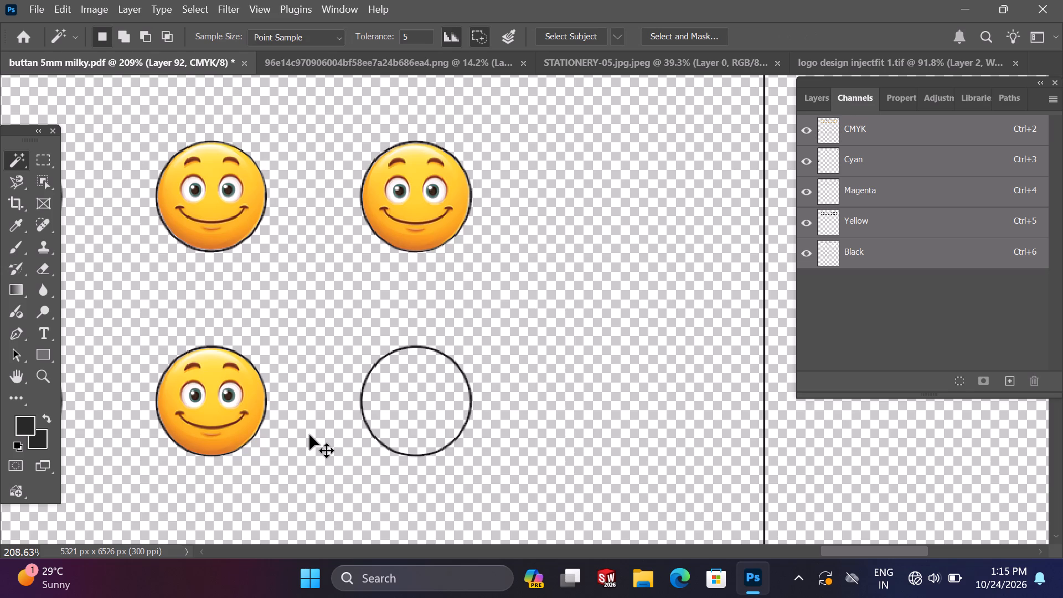
Paste a smiley and use Free Transform to fit it into the fourth row's last circle, at about X 4703 px, Y 1160.5 px.
key("ctrl+v")
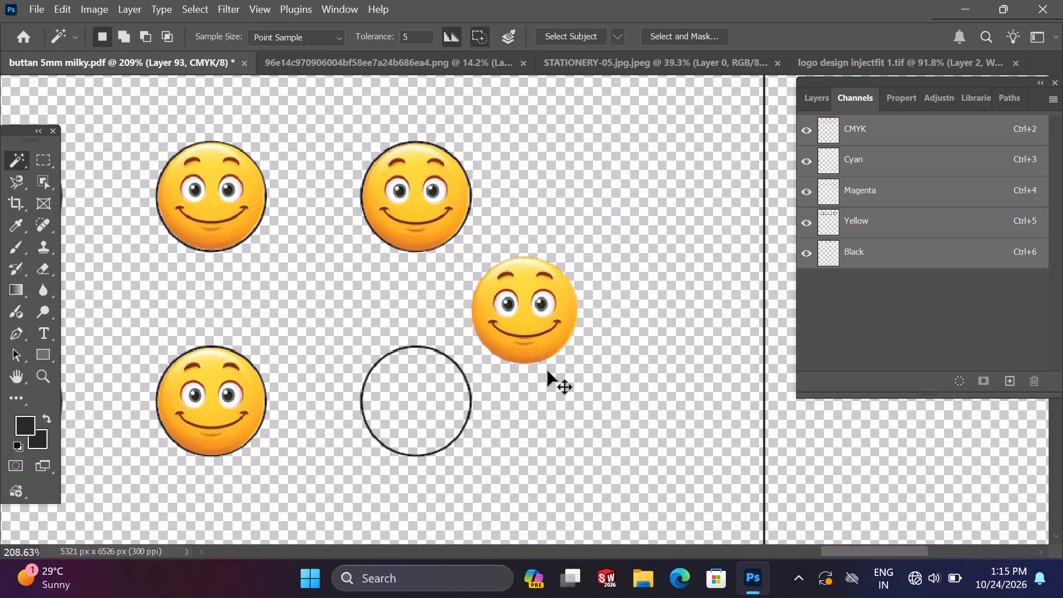
key("ctrl+t")
left_click_drag(523, 326, 436, 407)
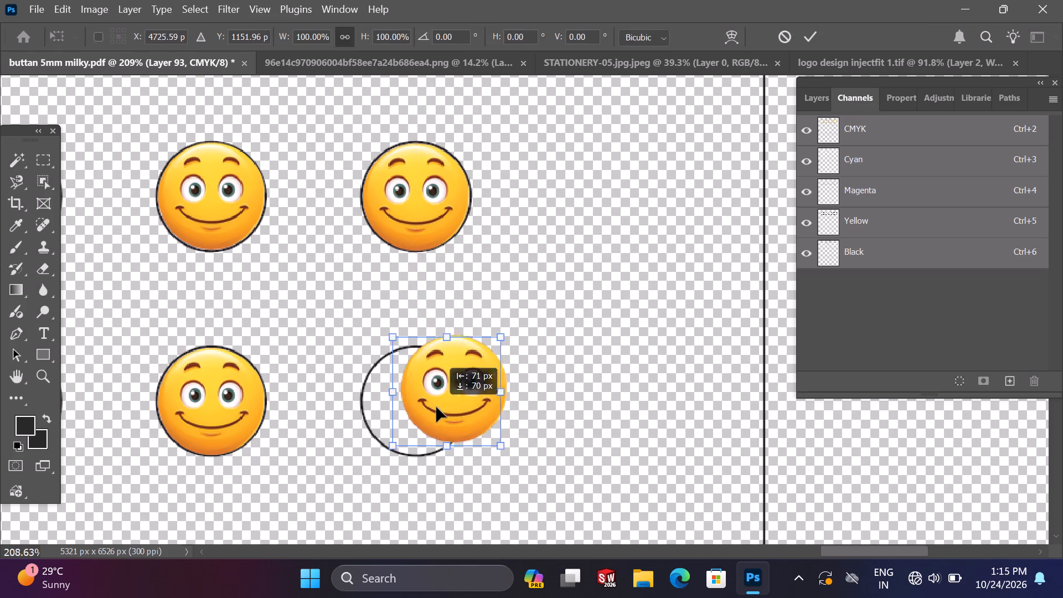
left_click_drag(436, 407, 411, 418)
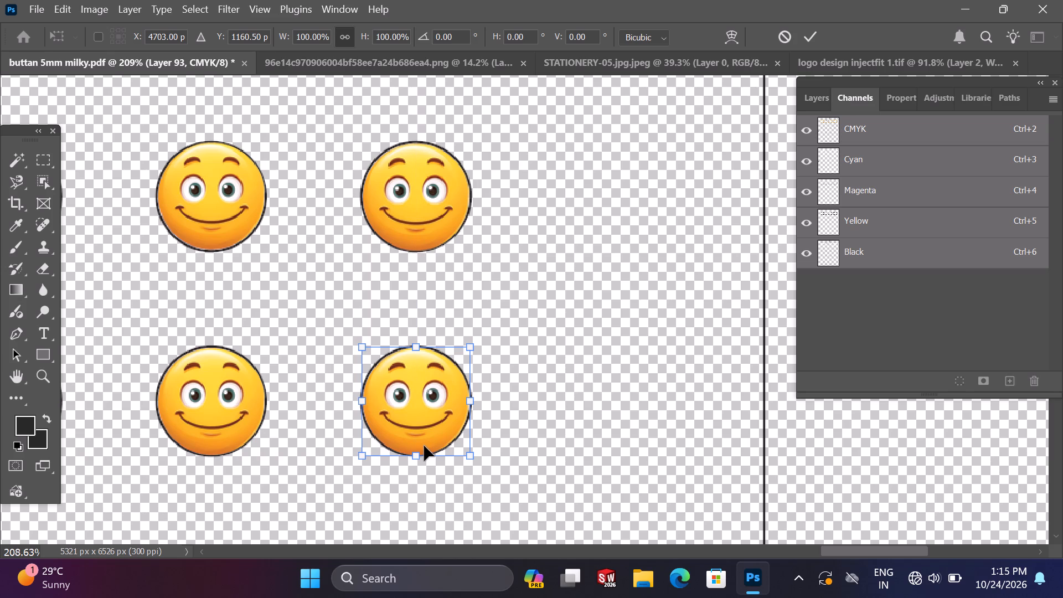
key("Right")
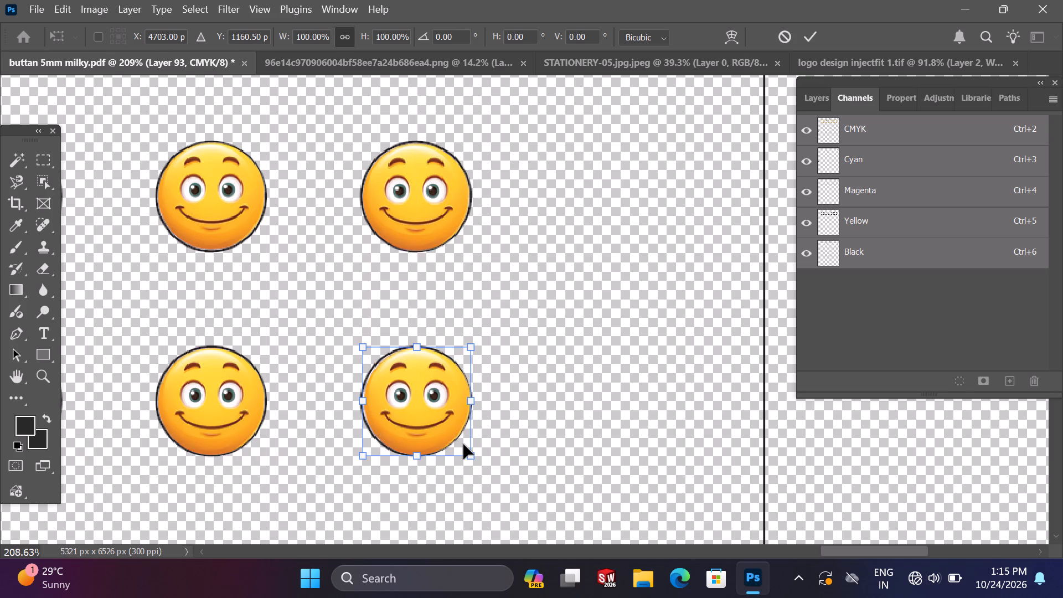
key("Left")
key("Return")
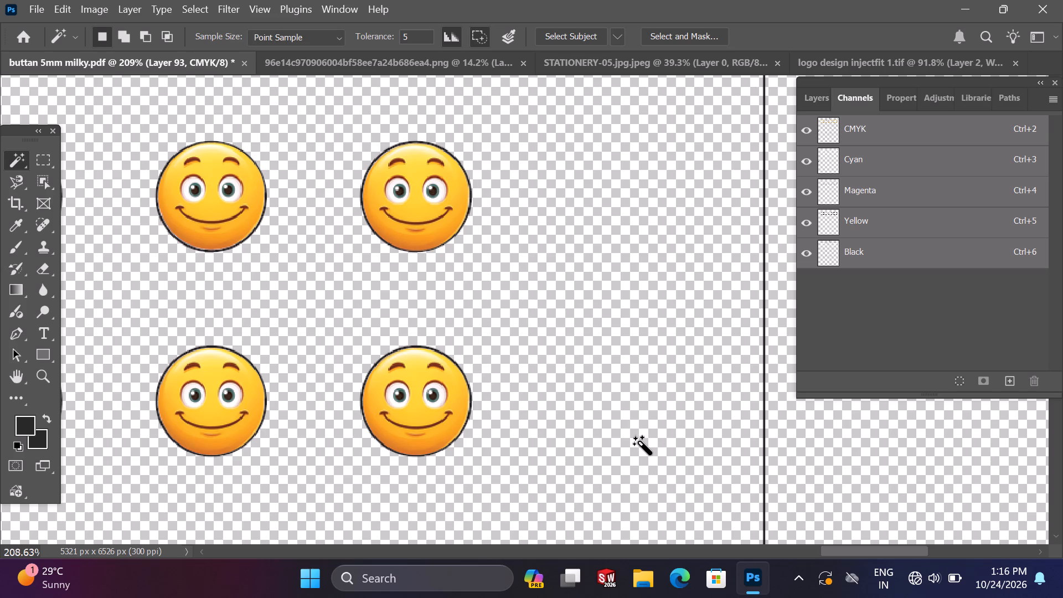
Examine the button sheet as a whole to check the filled smiley rows and the empty circles below, leaving nothing selected.
key("space")
key("space")
key("space")
key("space")
key("space")
key("space")
key("space")
key("space")
key("space")
key("space")
key("space")
key("space")
key("space")
key("space")
key("space")
key("space")
key("space")
key("space")
key("space")
key("space")
scroll(524, 406, "down", 4)
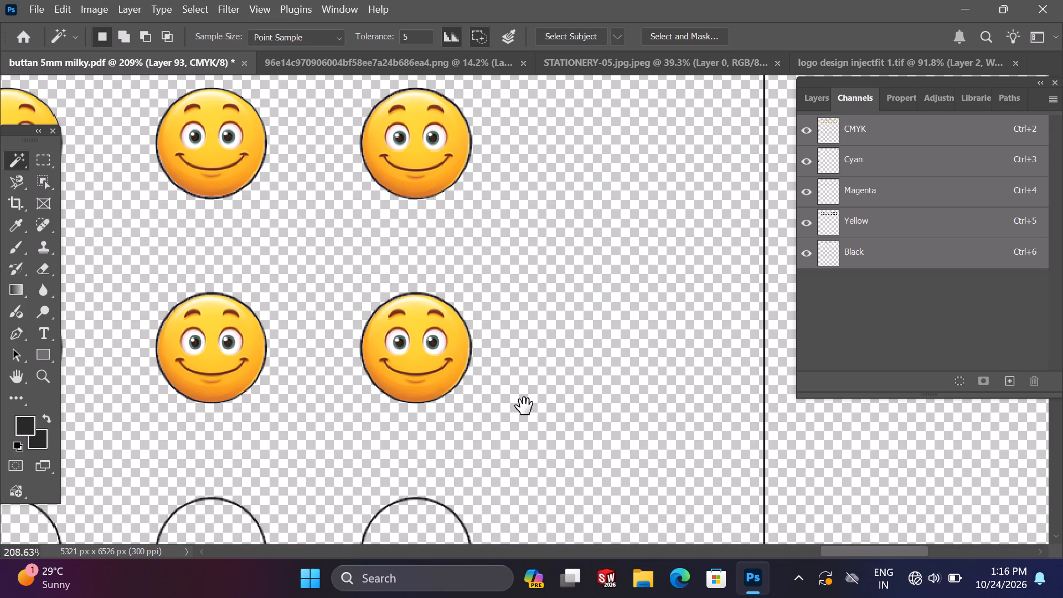
scroll(525, 405, "down", 1)
scroll(525, 405, "down", 16, "alt")
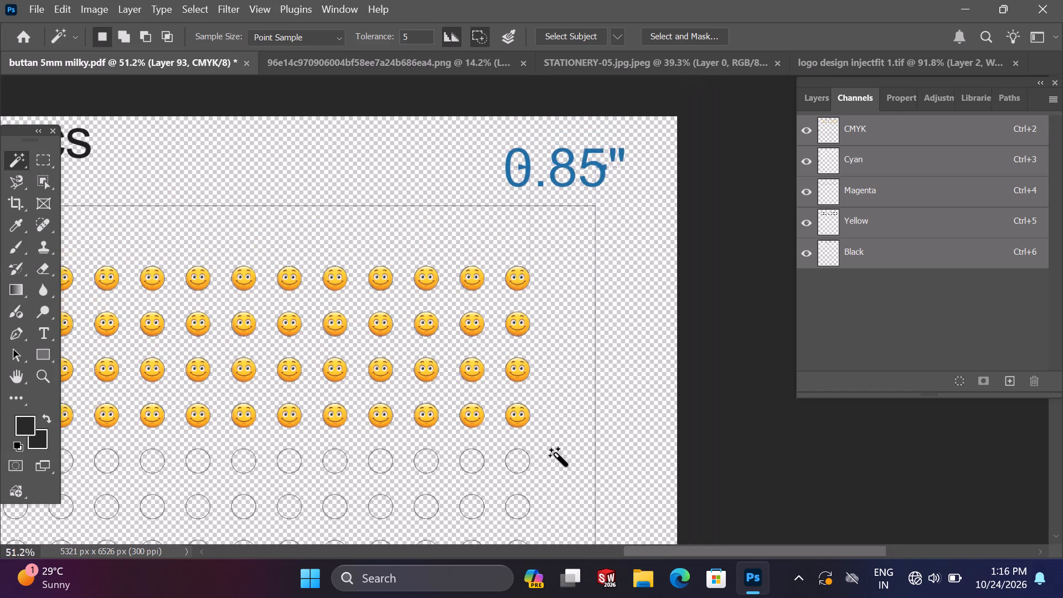
scroll(315, 478, "down", 8, "alt")
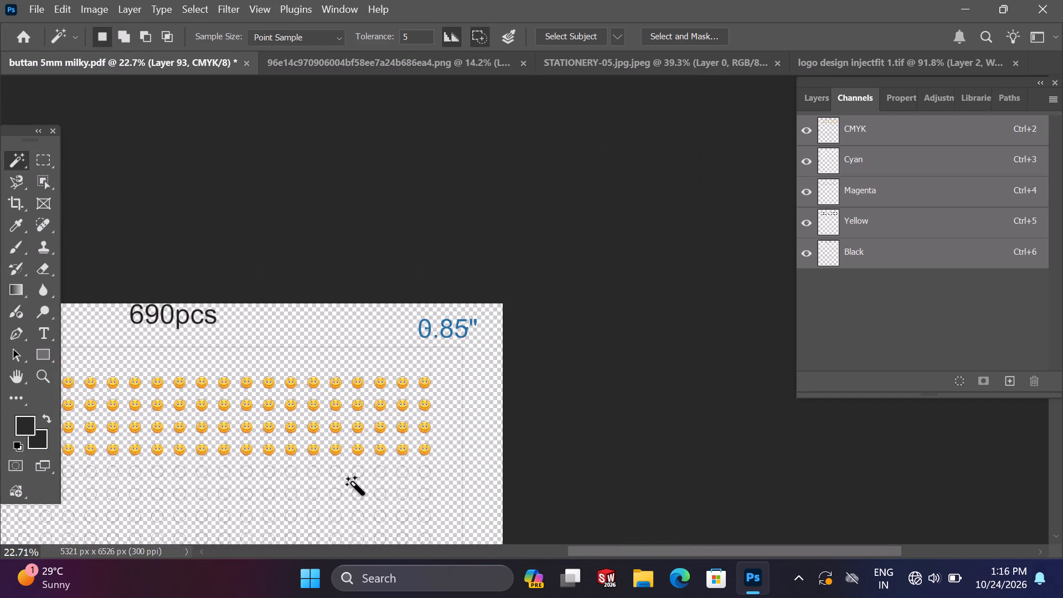
key("space")
key("space")
key("space")
key("space")
key("space")
key("space")
key("space")
key("space")
key("space")
key("space")
key("space")
key("space")
key("space")
key("space")
key("space")
key("space")
key("space")
key("space")
key("space")
key("space")
left_click_drag(314, 478, 612, 378)
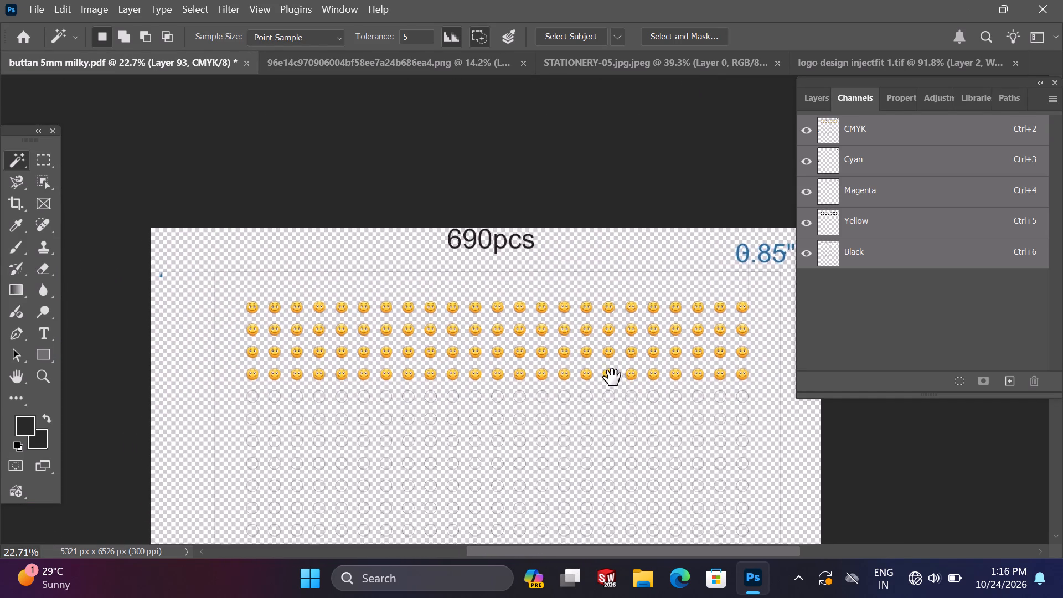
left_click_drag(612, 378, 611, 374)
left_click(600, 417)
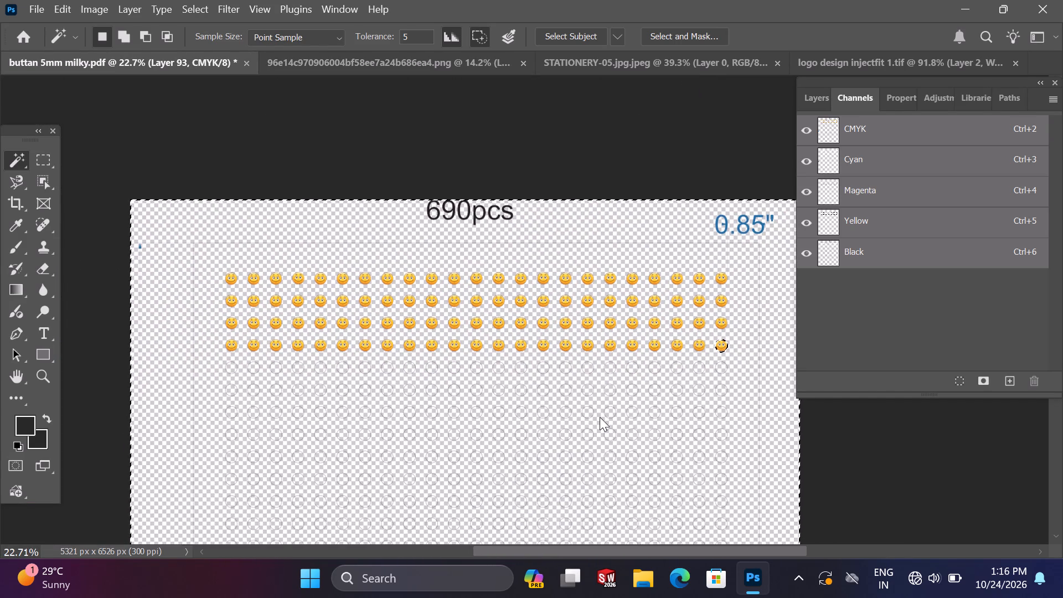
key("ctrl+d")
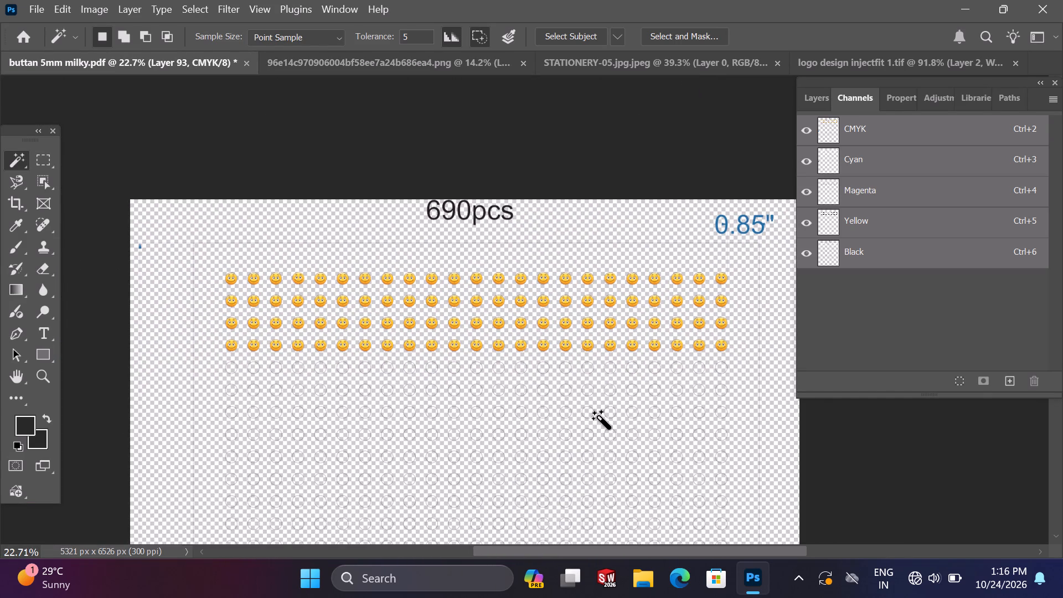
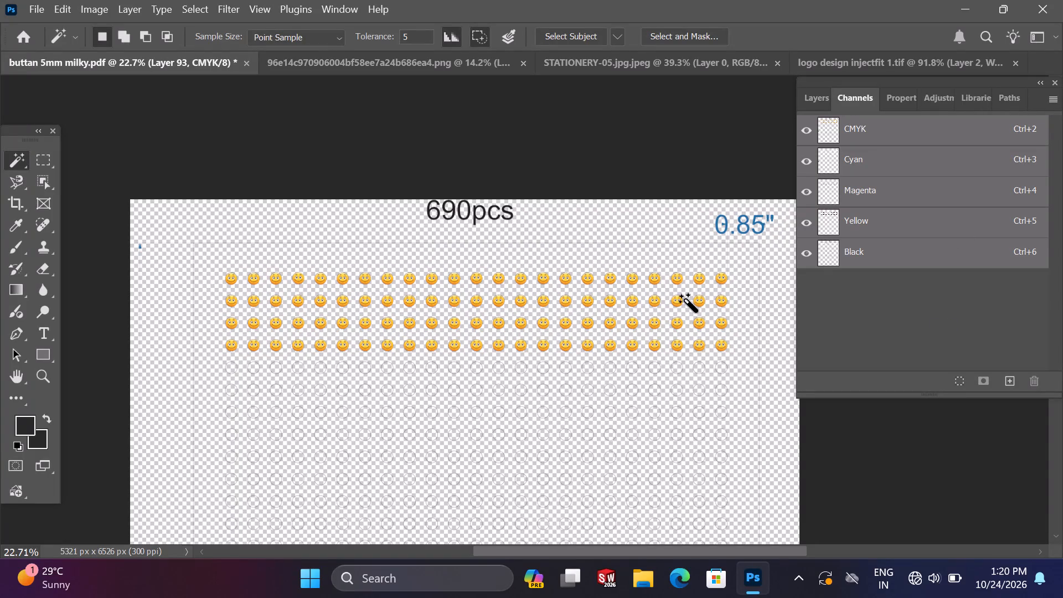
Merge all the smiley layers down one after another until everything sits in the button sheet's base layer, Layer 1.
left_click(807, 99)
key("ctrl+e")
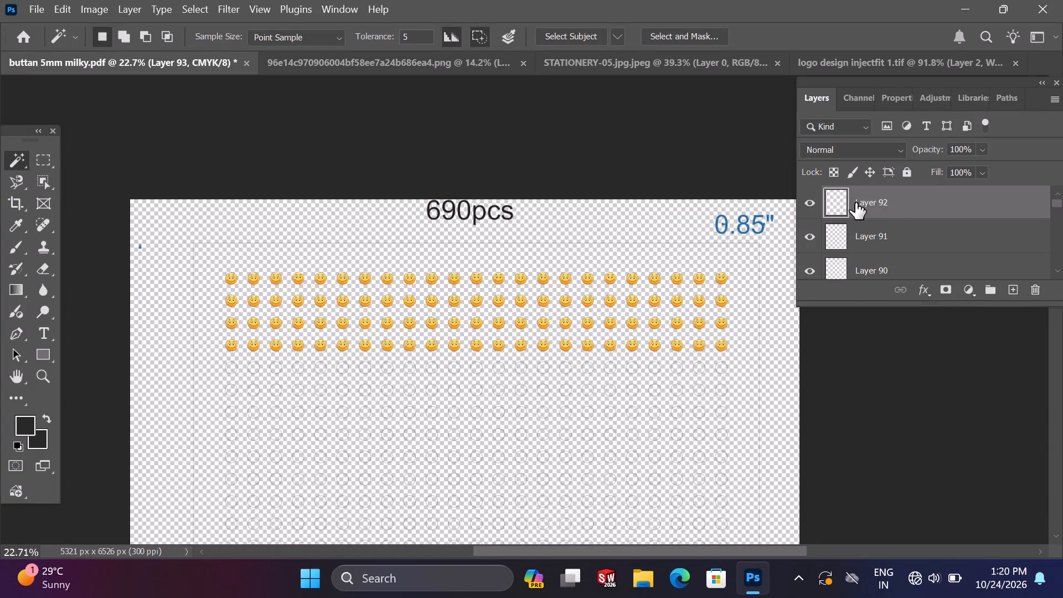
key("ctrl+e")
key("ctrl+e")
key("ctrl+e")
key("ctrl+e")
key("ctrl+e")
key("ctrl+e")
key("ctrl+e")
key("ctrl+e")
key("ctrl+e")
key("ctrl+e")
key("ctrl+e")
key("ctrl+e")
key("ctrl+e")
key("ctrl+e")
key("ctrl+e")
key("ctrl+e")
key("ctrl+e")
key("ctrl+e")
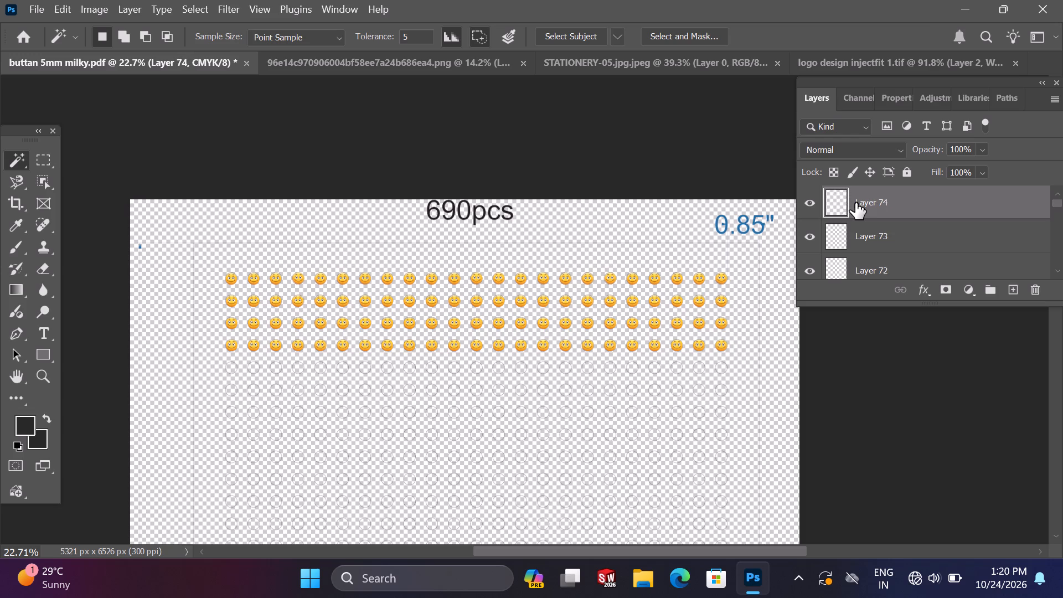
key("ctrl+e")
key("ctrl+e")
key("ctrl+e")
key("ctrl+e")
key("ctrl+e")
key("ctrl+e")
key("ctrl+e")
key("ctrl+e")
key("ctrl+e")
key("ctrl+e")
key("ctrl+e")
key("ctrl+e")
key("ctrl+e")
key("ctrl+e")
key("ctrl+e")
key("ctrl+e")
key("ctrl+e")
key("ctrl+e")
key("ctrl+e")
key("ctrl+e")
key("ctrl+e")
key("ctrl+e")
key("ctrl+e")
key("ctrl+e")
key("ctrl+e")
key("ctrl+e")
key("ctrl+e")
key("ctrl+e")
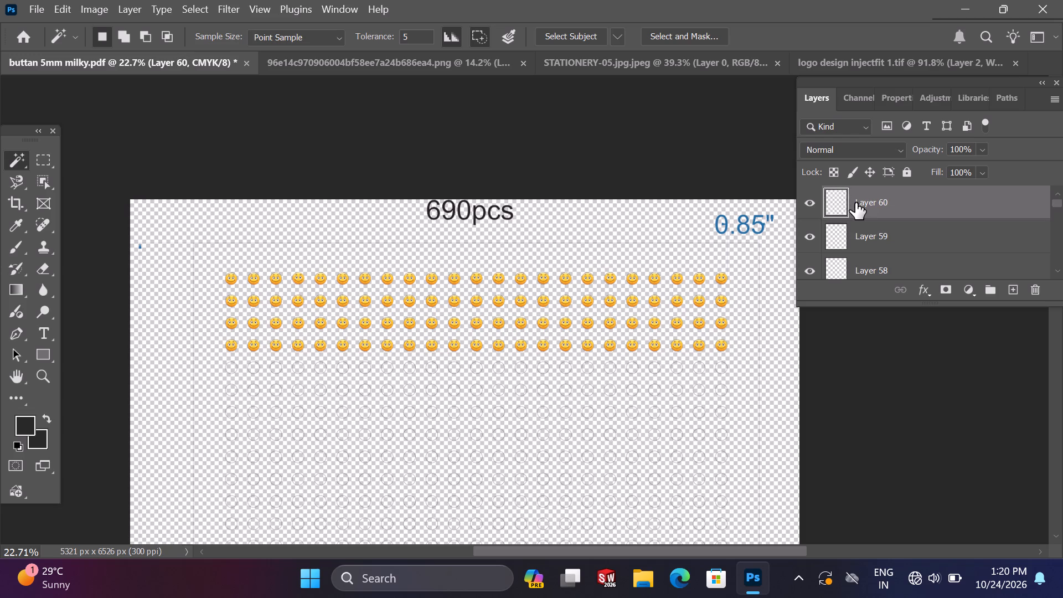
key("ctrl+e")
key("ctrl+e")
key("ctrl+e")
key("ctrl+e")
key("ctrl+e")
key("ctrl+e")
key("ctrl+e")
key("ctrl+e")
key("ctrl+e")
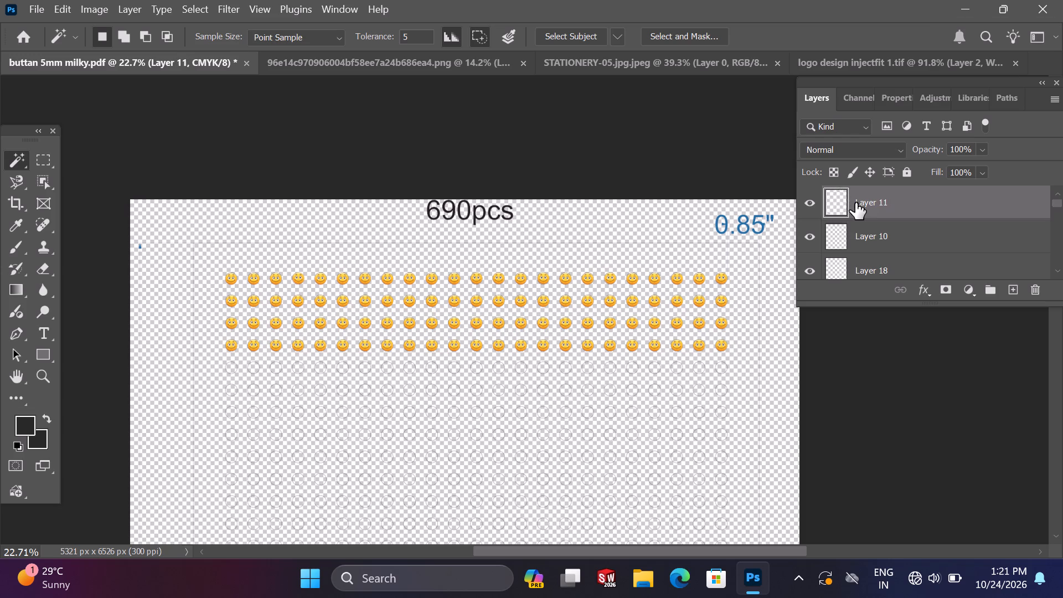
key("ctrl+e")
key("ctrl+e")
key("ctrl+e")
key("ctrl+e")
key("ctrl+e")
key("ctrl+e")
key("ctrl+e")
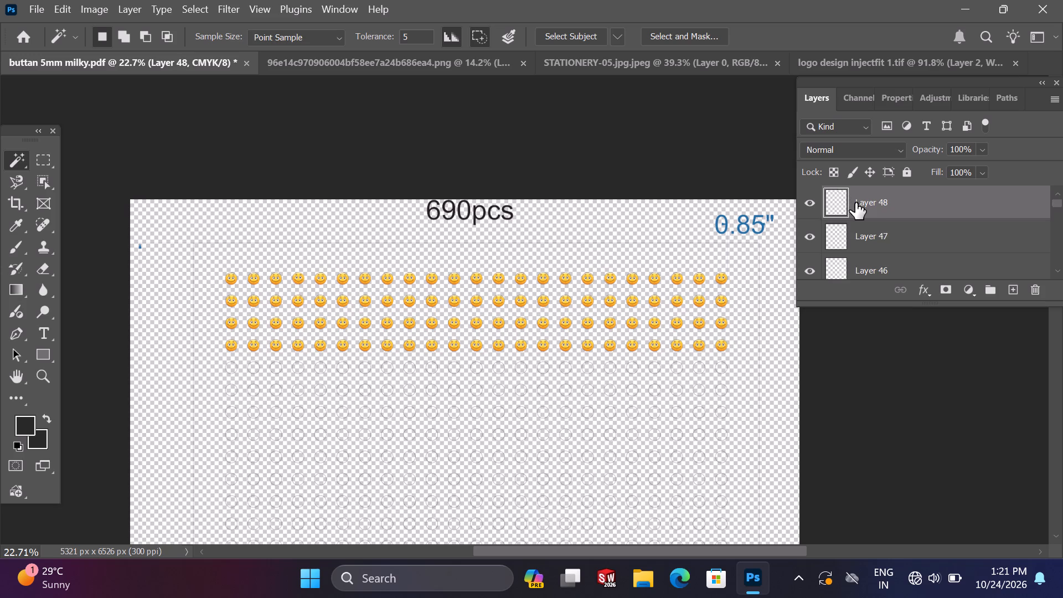
key("ctrl+e")
key("ctrl+e")
key("ctrl+e")
key("ctrl+e")
key("ctrl+e")
key("ctrl+e")
key("ctrl+e")
key("ctrl+e")
key("ctrl+e")
key("ctrl+e")
key("ctrl+e")
key("ctrl+e")
key("ctrl+e")
key("ctrl+e")
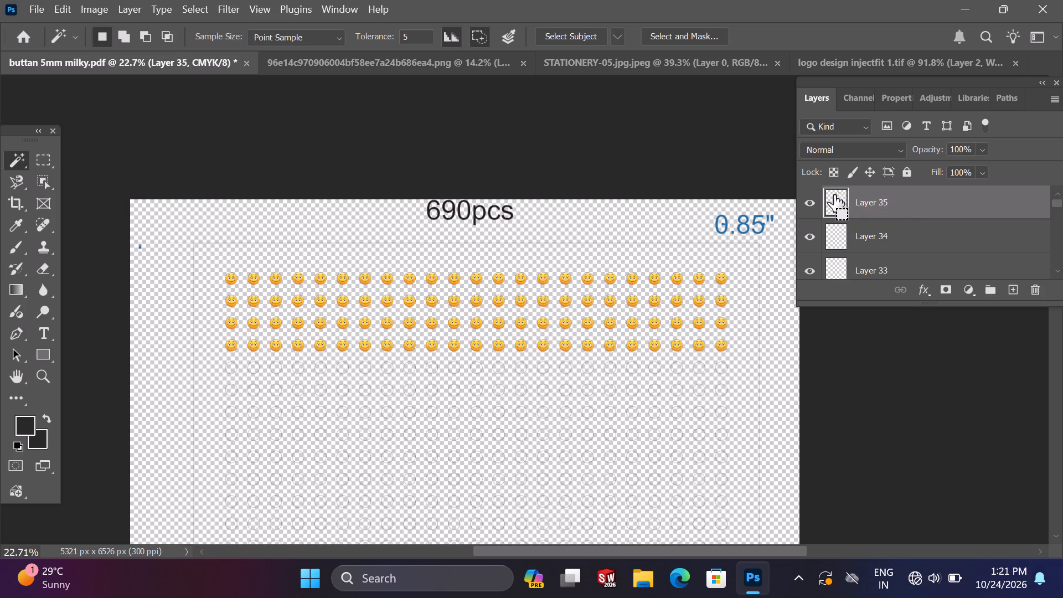
key("ctrl+e")
key("ctrl+e")
key("ctrl+e")
key("ctrl+e")
key("ctrl+e")
key("ctrl+e")
key("ctrl+e")
key("ctrl+e")
key("ctrl+e")
key("ctrl+e")
key("ctrl+e")
key("ctrl+e")
key("ctrl+e")
key("ctrl+e")
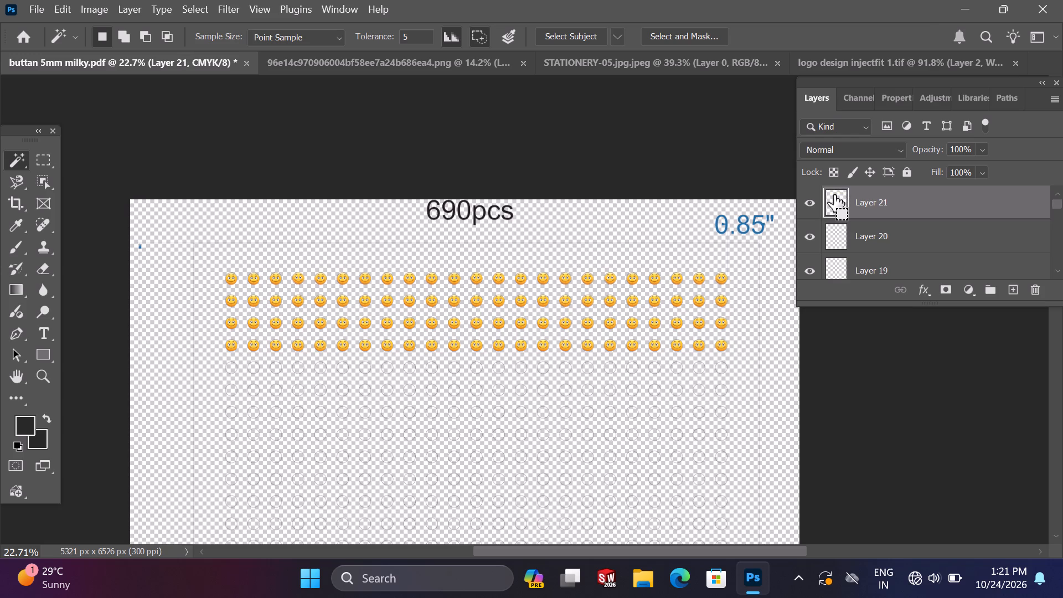
key("ctrl+e")
key("ctrl+e")
key("ctrl+e")
key("ctrl+e")
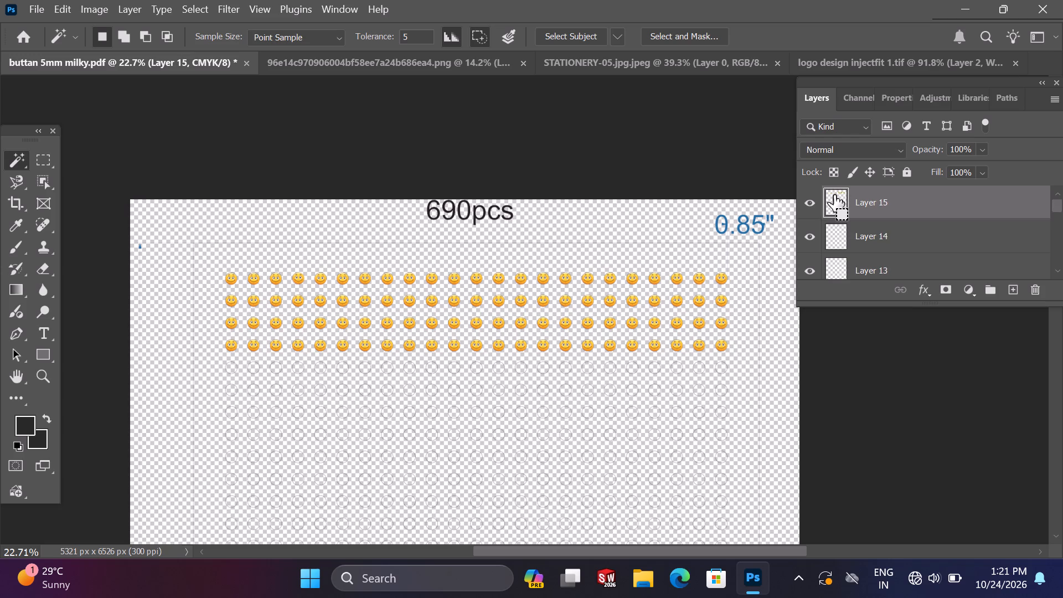
key("ctrl+e")
key("ctrl+e")
key("ctrl+e")
key("ctrl+e")
key("ctrl+e")
key("ctrl+e")
key("ctrl+e")
key("ctrl+e")
key("ctrl+e")
key("ctrl+e")
key("ctrl+e")
key("ctrl+e")
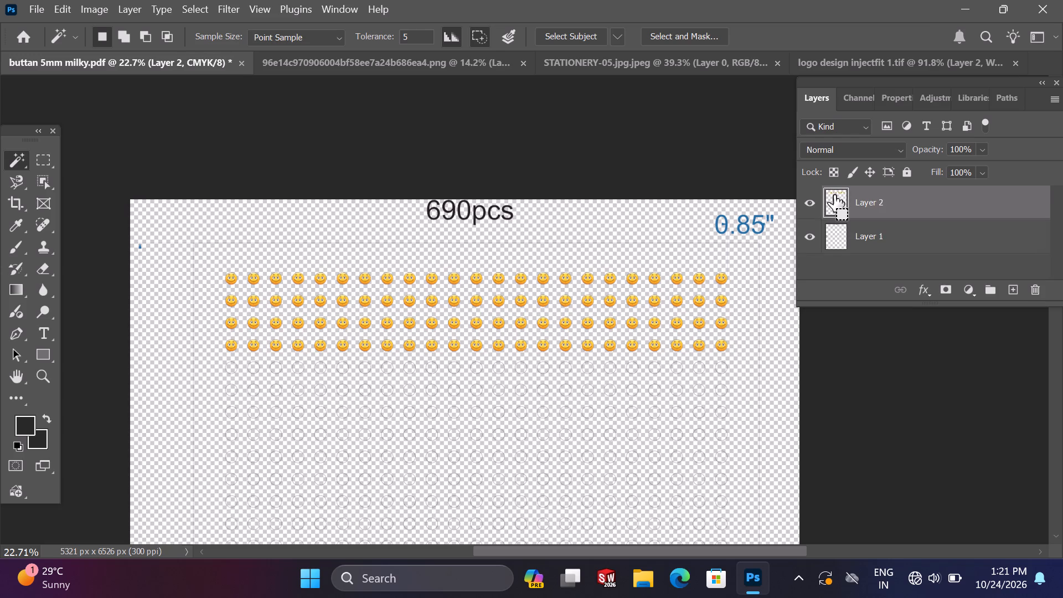
key("ctrl+e")
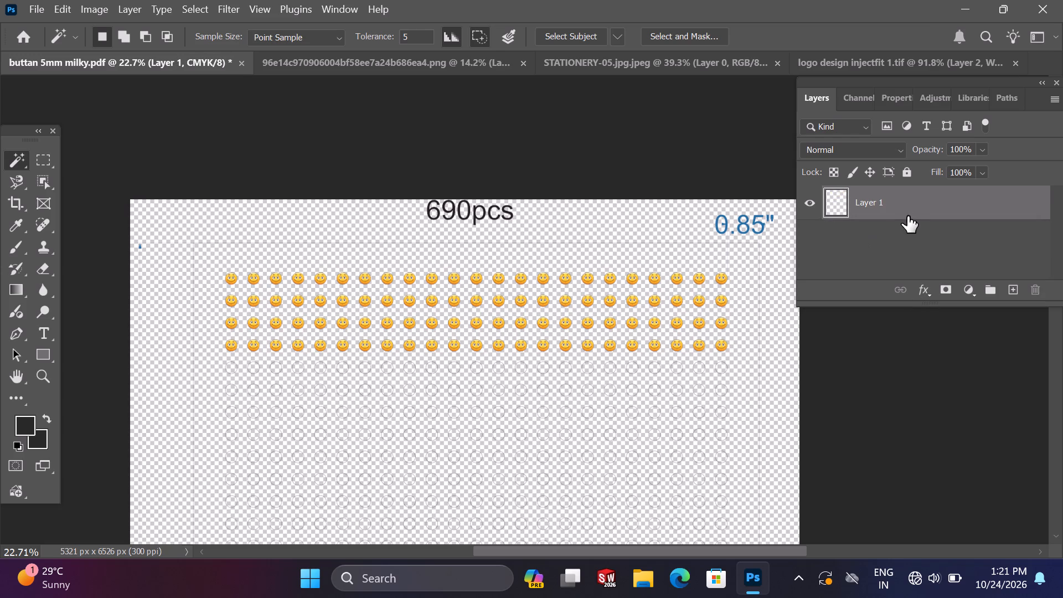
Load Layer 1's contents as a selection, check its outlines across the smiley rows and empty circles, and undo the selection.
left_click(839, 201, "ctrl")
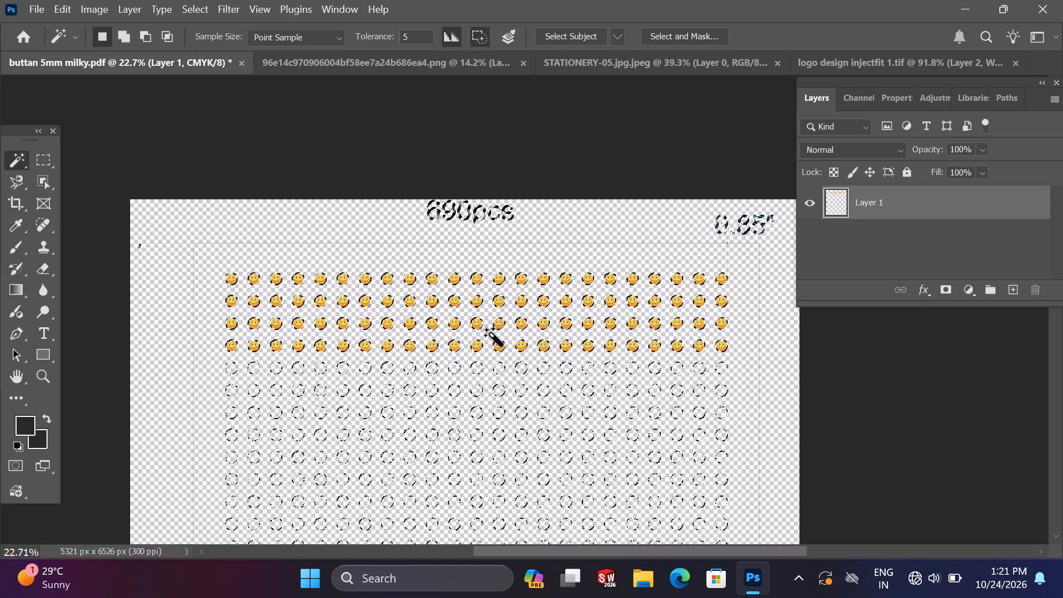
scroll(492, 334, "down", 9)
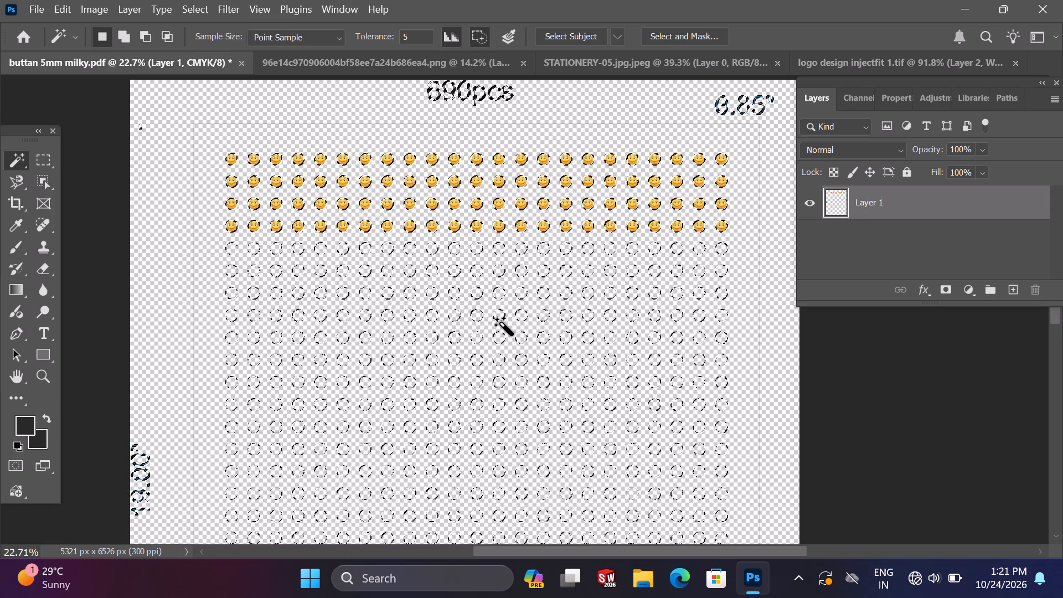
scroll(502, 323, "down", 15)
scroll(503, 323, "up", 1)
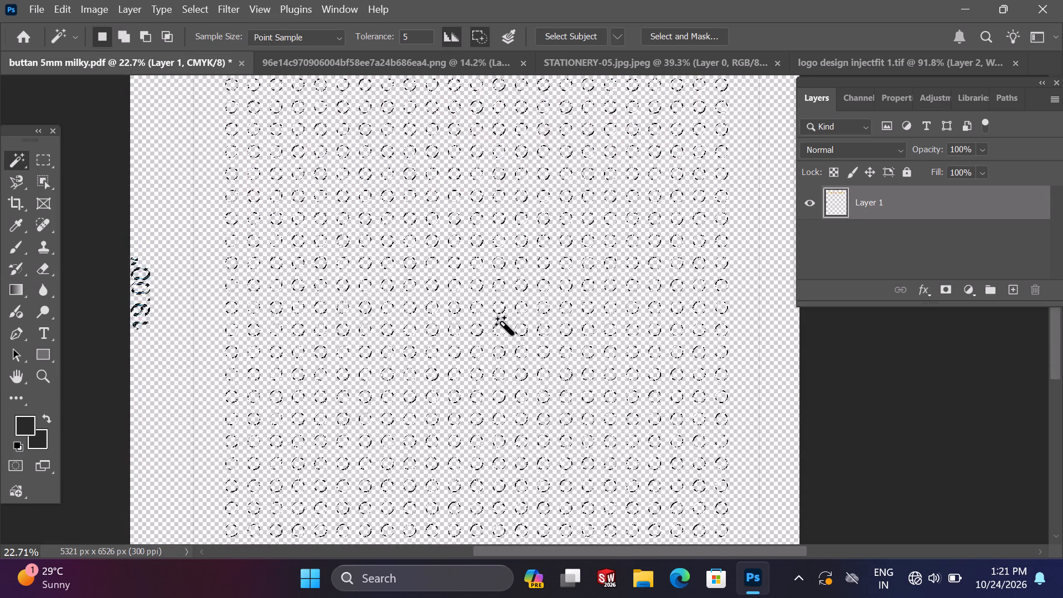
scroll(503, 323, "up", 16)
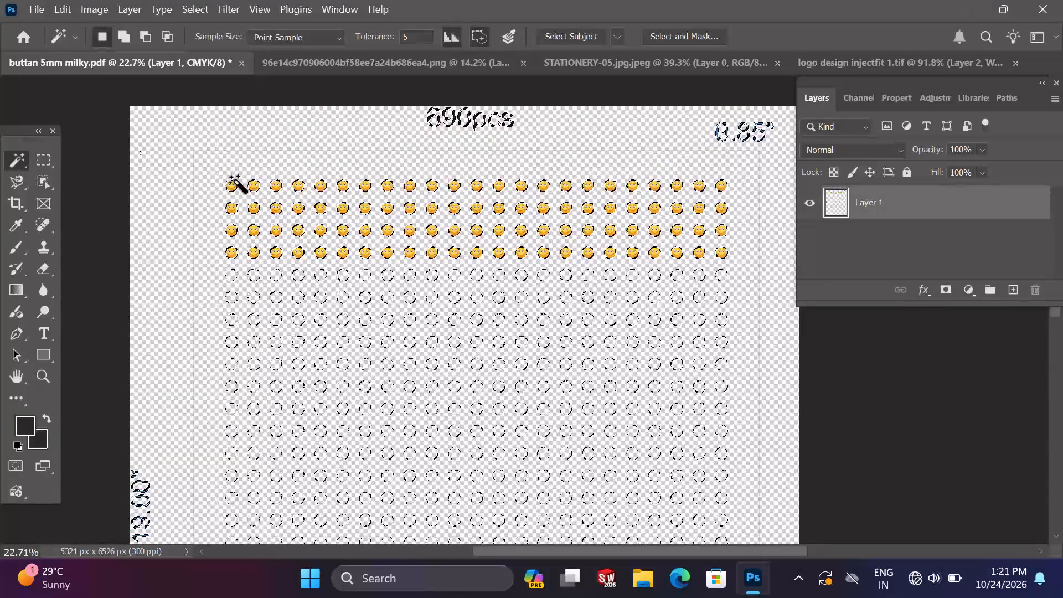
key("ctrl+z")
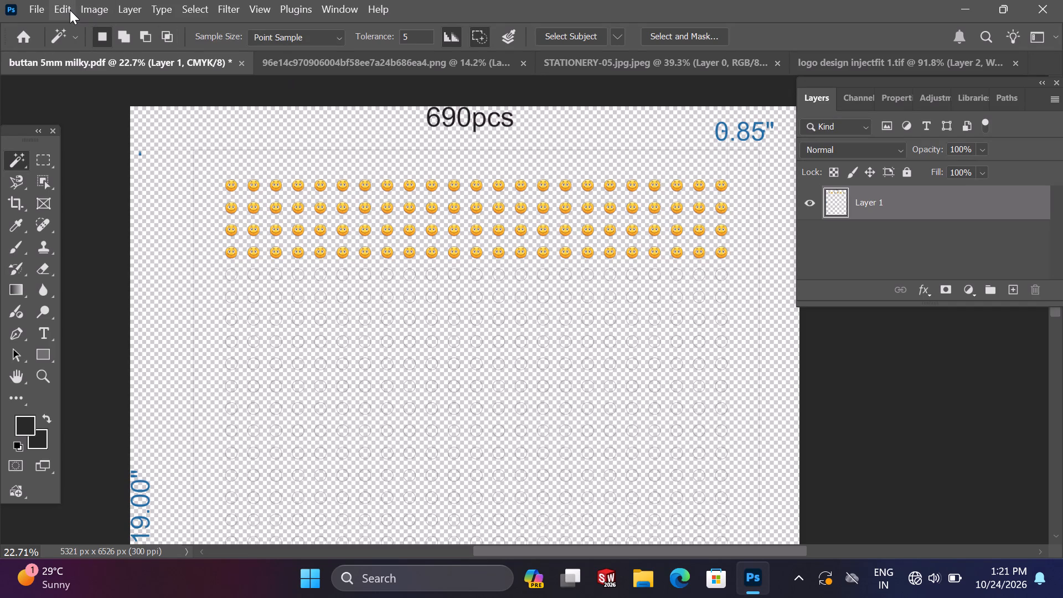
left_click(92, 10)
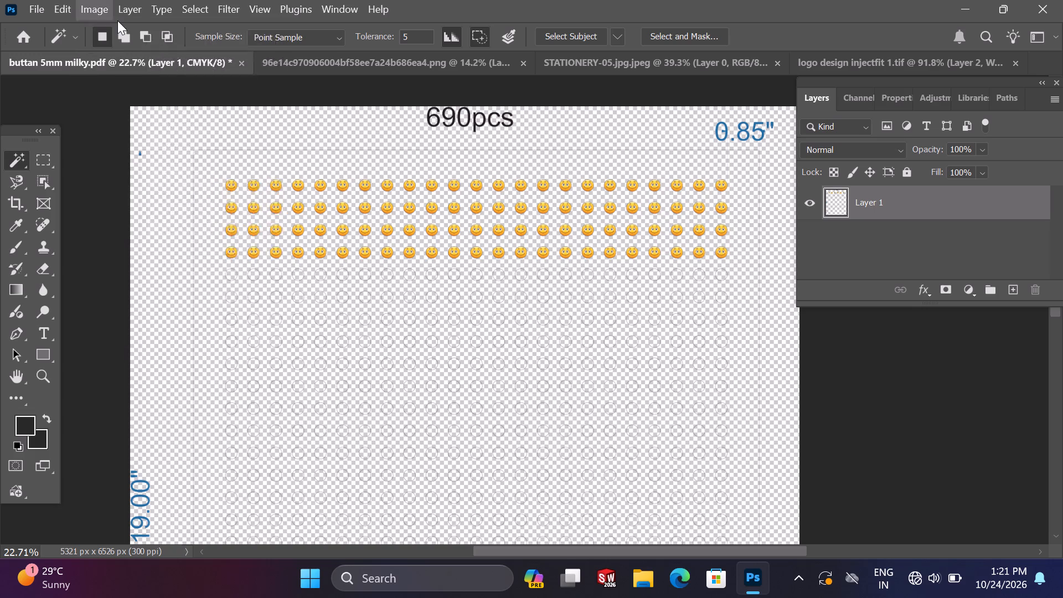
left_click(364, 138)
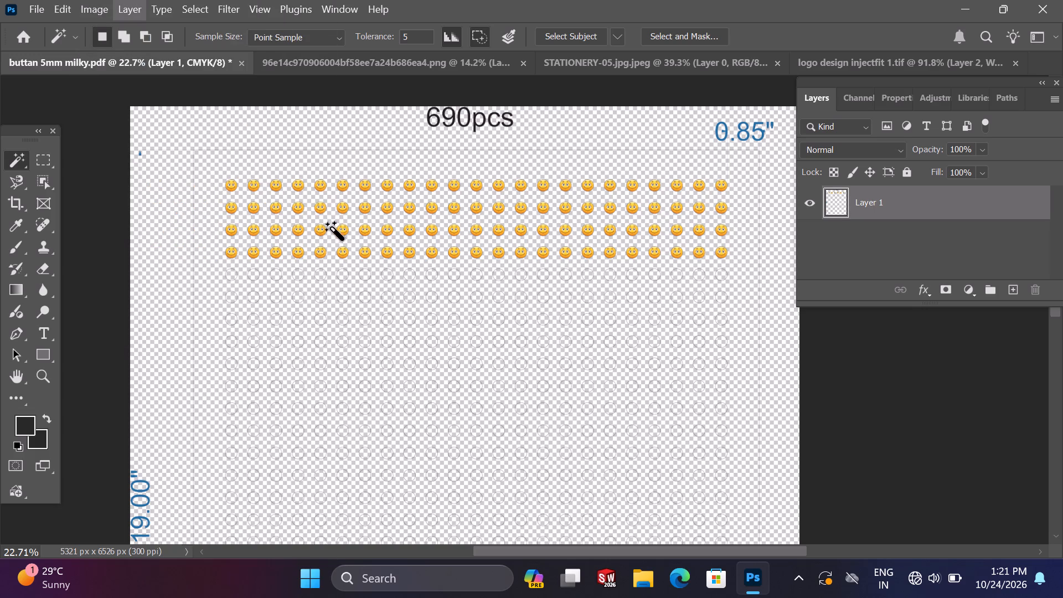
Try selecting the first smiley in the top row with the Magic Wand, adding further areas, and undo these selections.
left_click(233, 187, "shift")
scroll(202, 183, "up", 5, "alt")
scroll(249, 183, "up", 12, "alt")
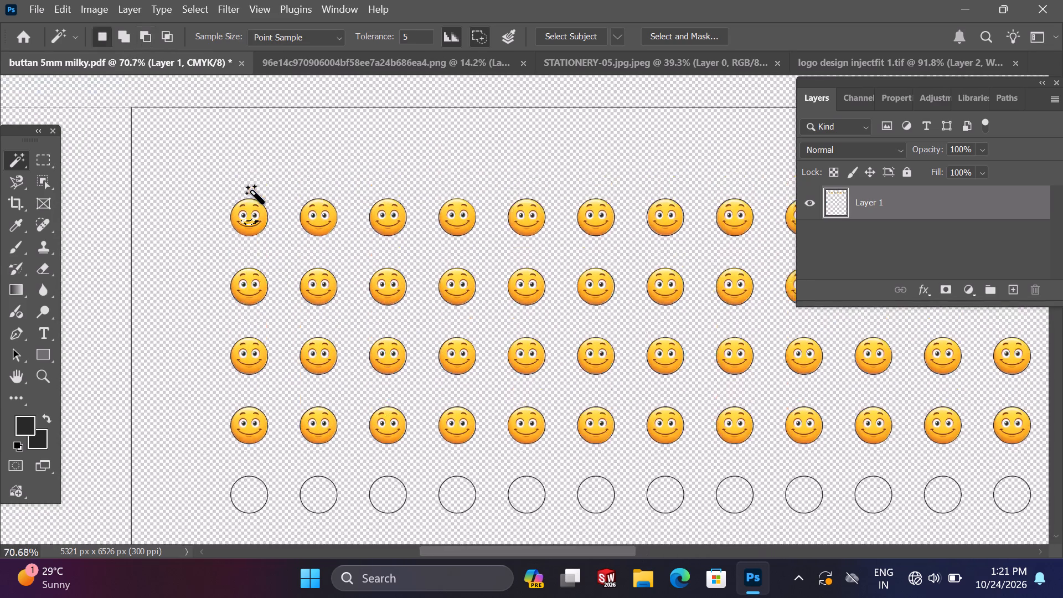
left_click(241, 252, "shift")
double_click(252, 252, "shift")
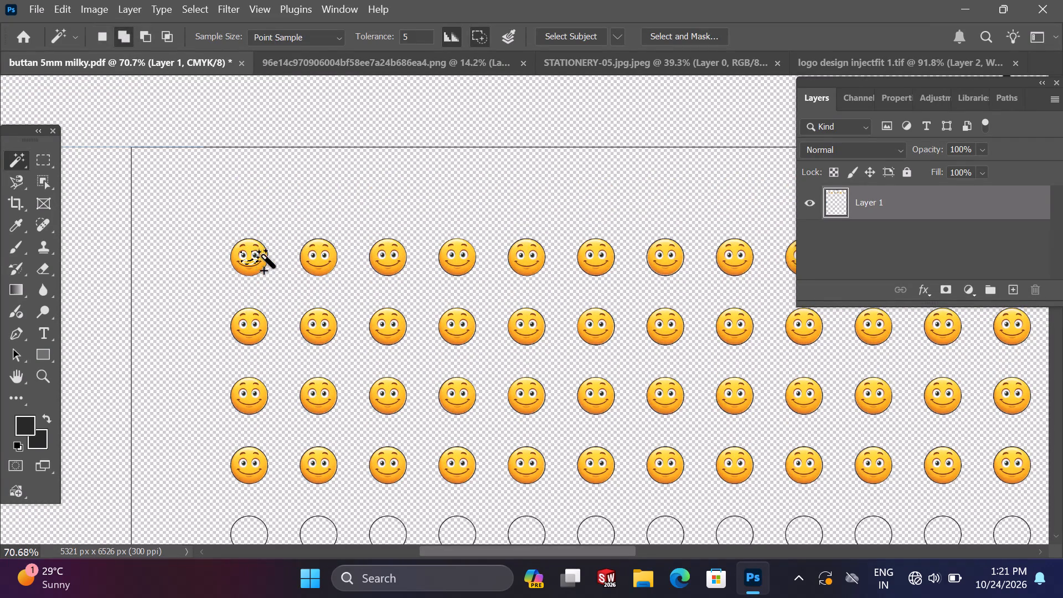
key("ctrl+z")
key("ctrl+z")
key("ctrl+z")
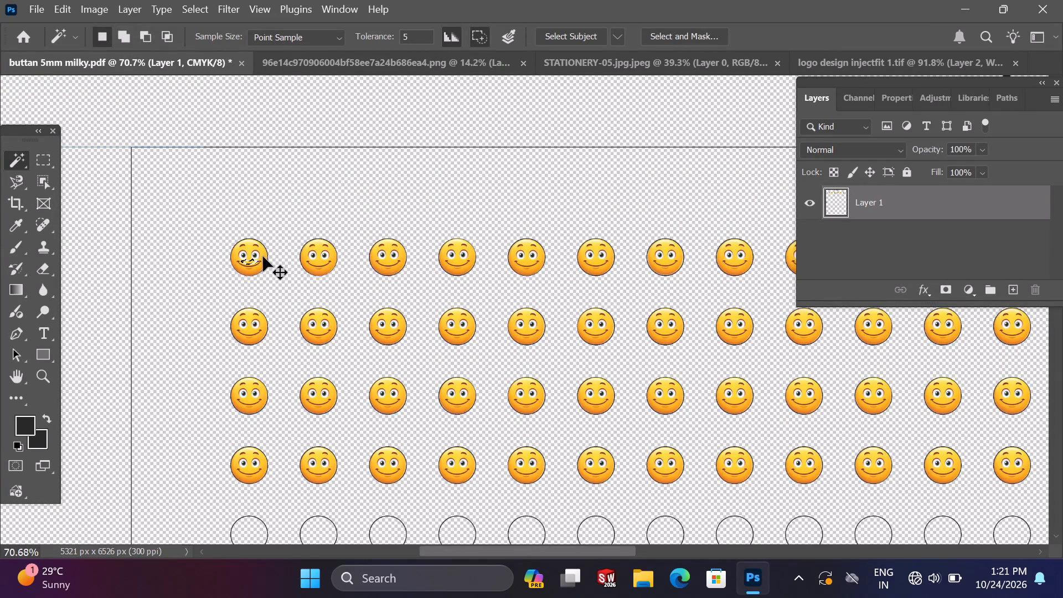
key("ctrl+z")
Trim the sheet based on transparent pixels, with top, bottom, left and right all trimmed away.
left_click(98, 11)
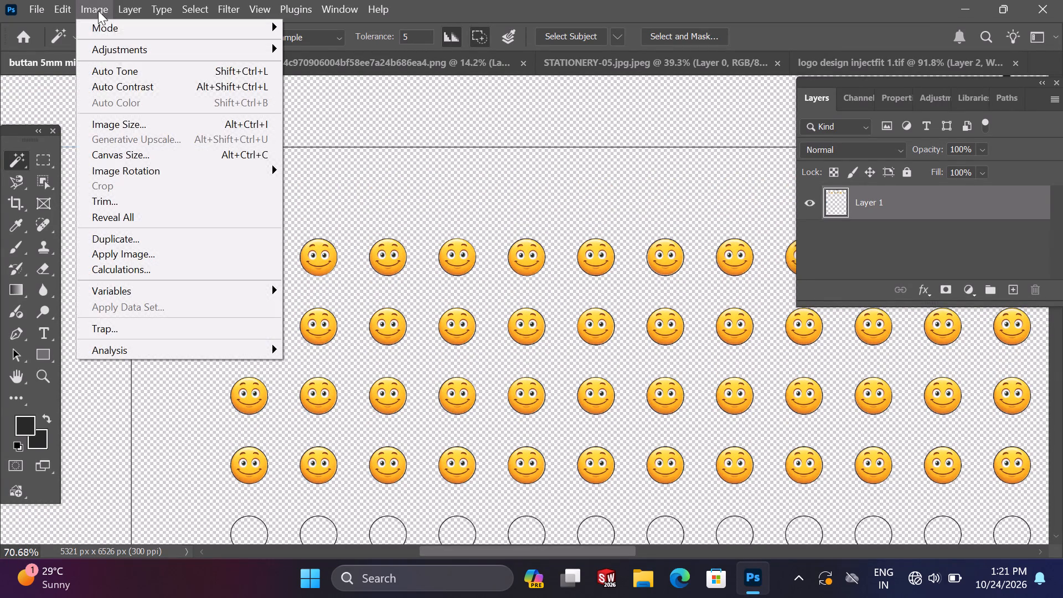
left_click(132, 198)
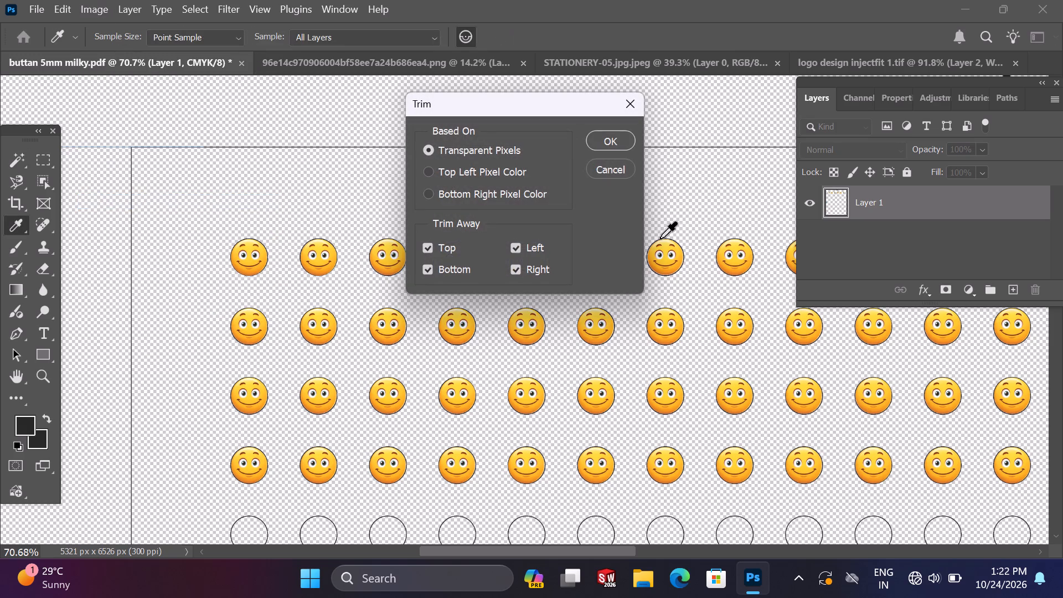
left_click(616, 145)
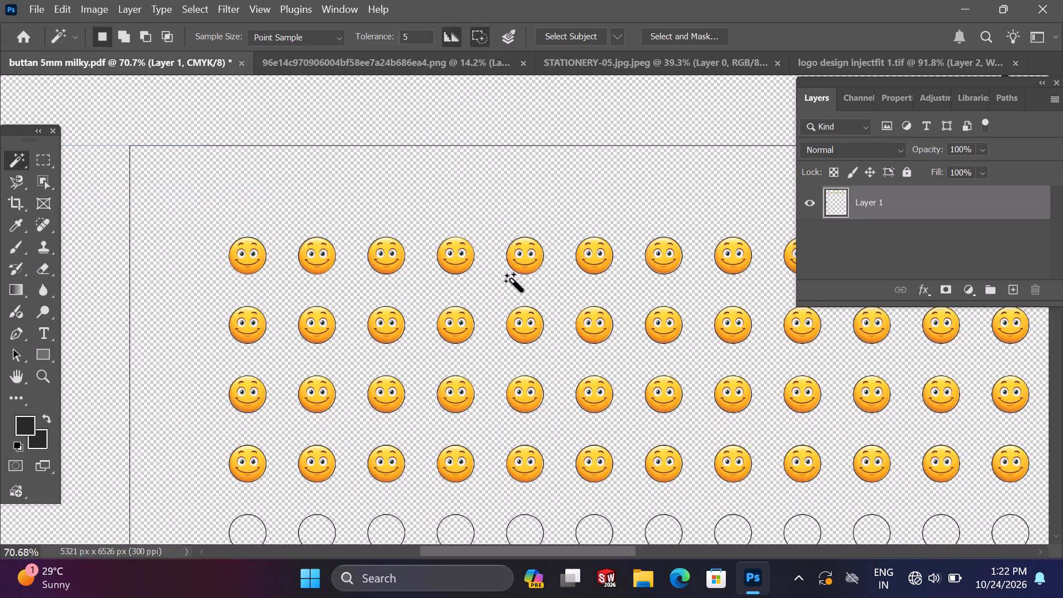
Examine the trimmed button sheet, checking the four smiley rows and the empty circles below them.
scroll(512, 280, "down", 20, "alt")
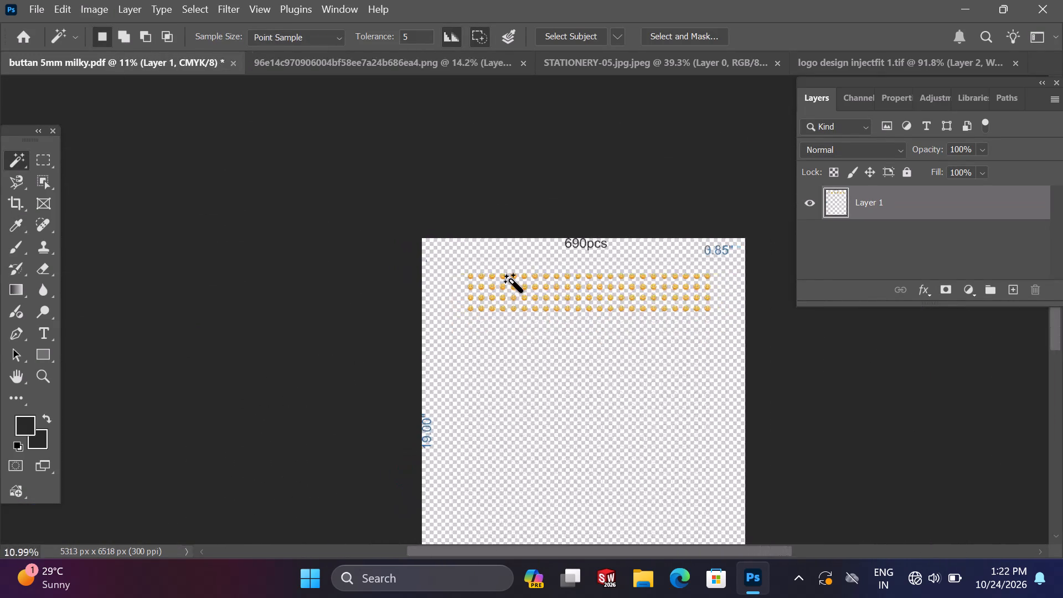
scroll(668, 304, "up", 9, "alt")
key("space")
key("space")
key("space")
key("space")
key("space")
key("space")
key("space")
key("space")
key("space")
key("space")
key("space")
key("space")
key("space")
key("space")
key("space")
key("space")
key("space")
key("space")
key("space")
key("space")
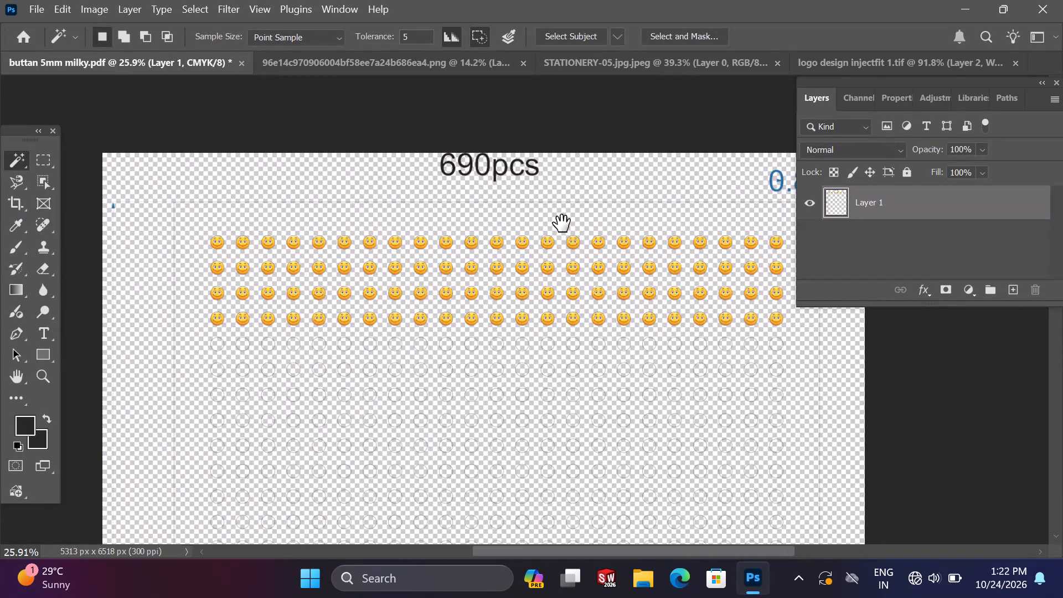
left_click_drag(558, 212, 499, 199)
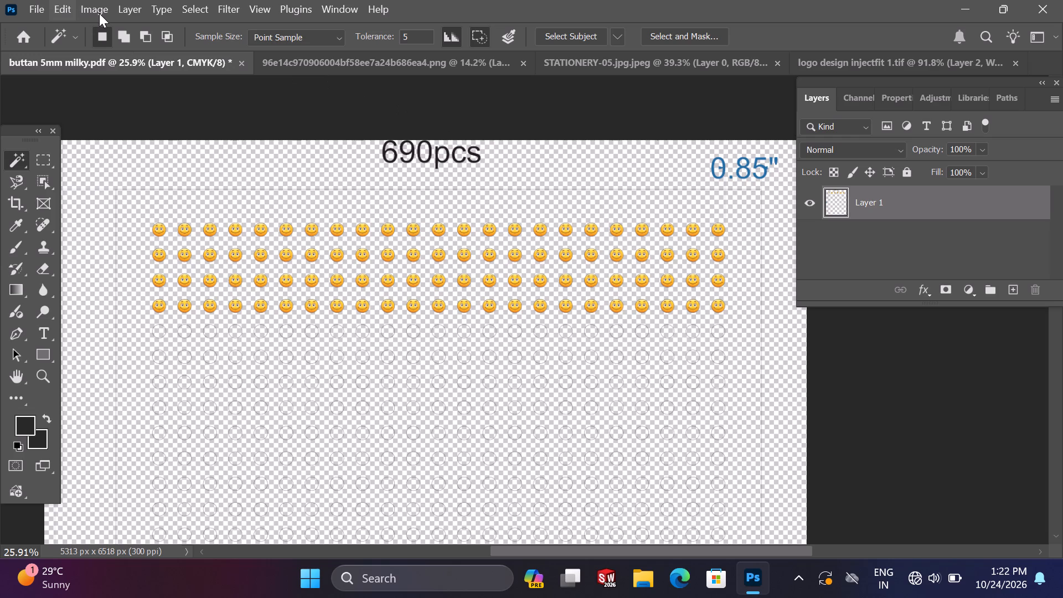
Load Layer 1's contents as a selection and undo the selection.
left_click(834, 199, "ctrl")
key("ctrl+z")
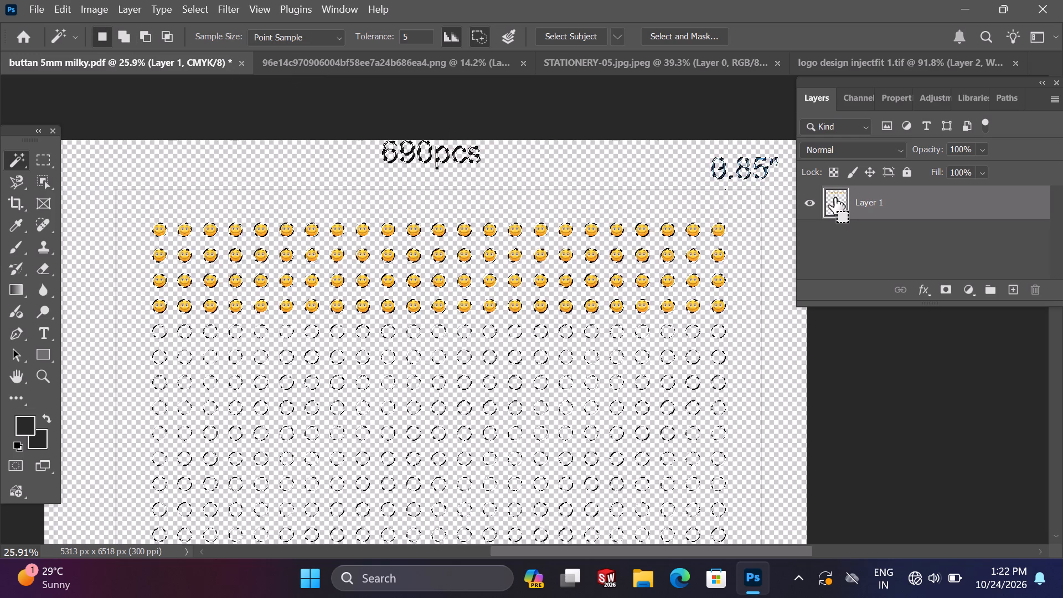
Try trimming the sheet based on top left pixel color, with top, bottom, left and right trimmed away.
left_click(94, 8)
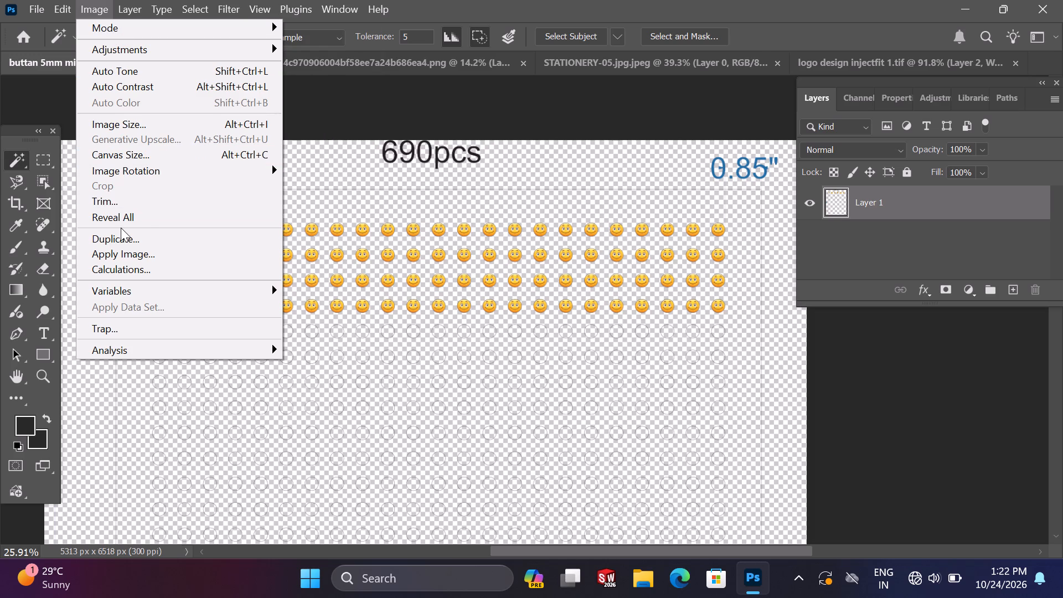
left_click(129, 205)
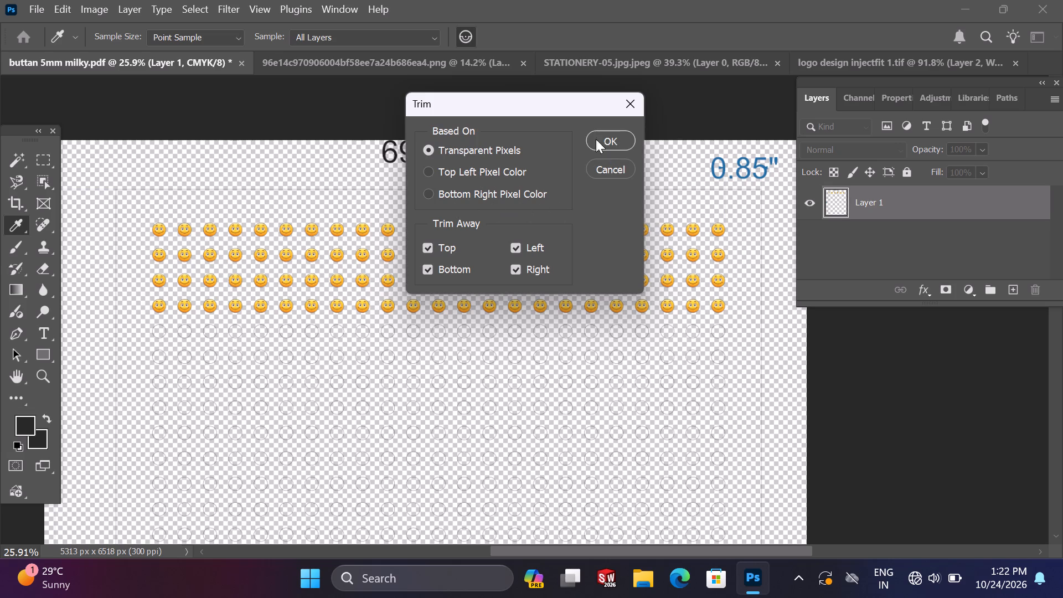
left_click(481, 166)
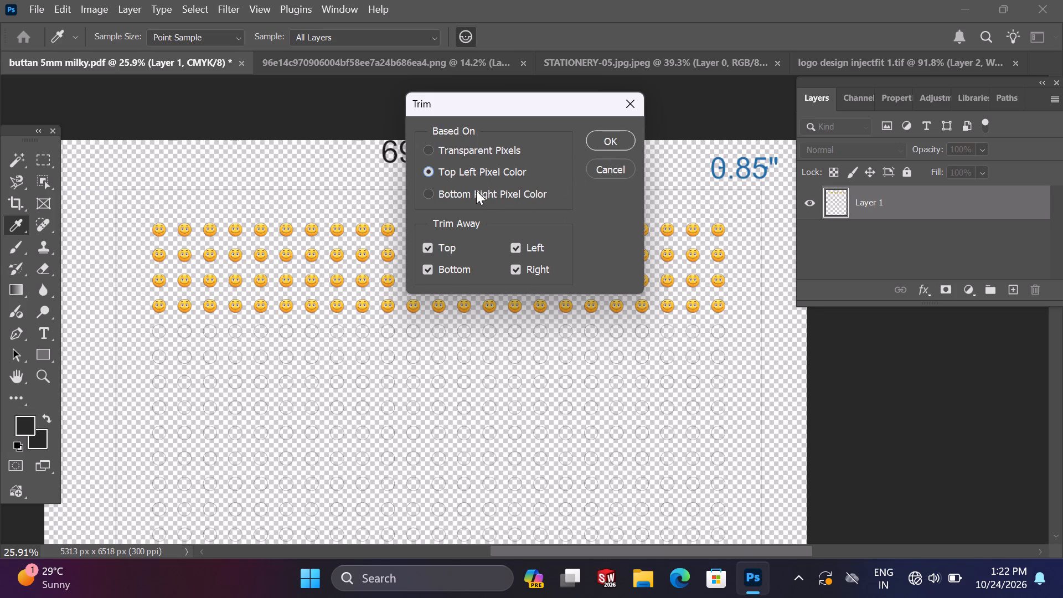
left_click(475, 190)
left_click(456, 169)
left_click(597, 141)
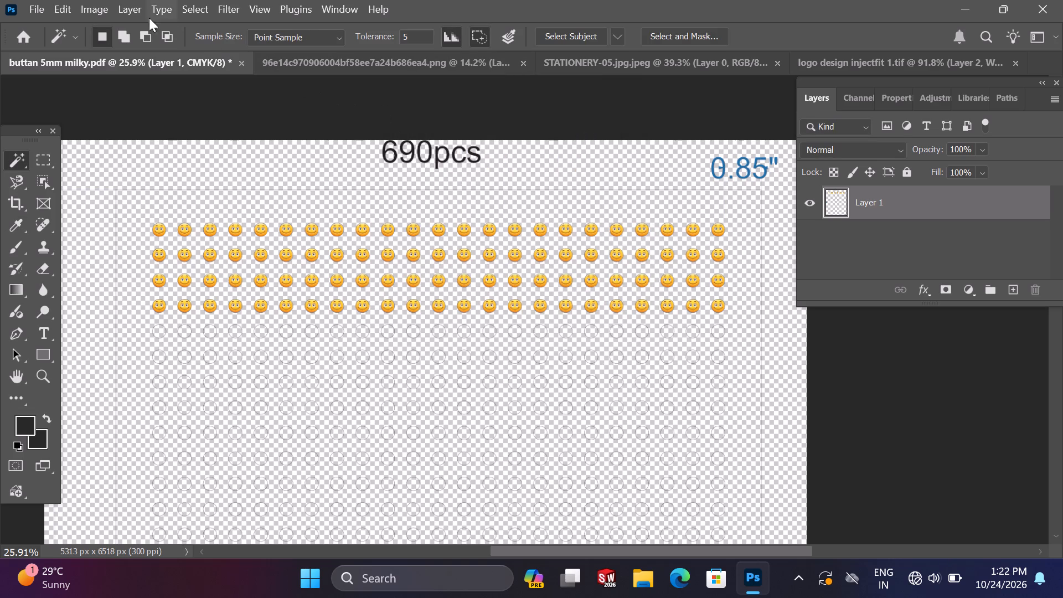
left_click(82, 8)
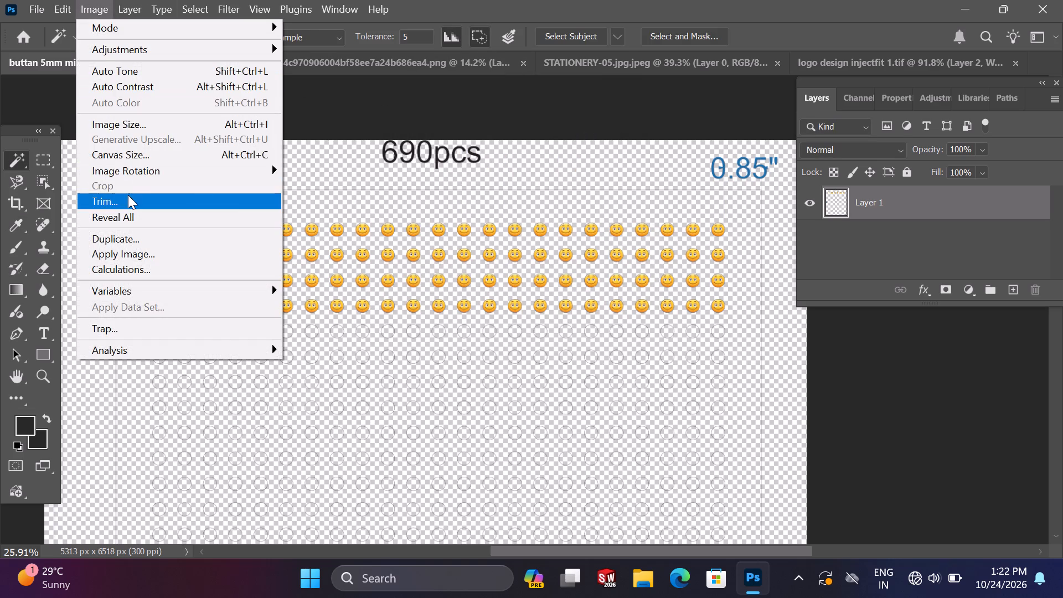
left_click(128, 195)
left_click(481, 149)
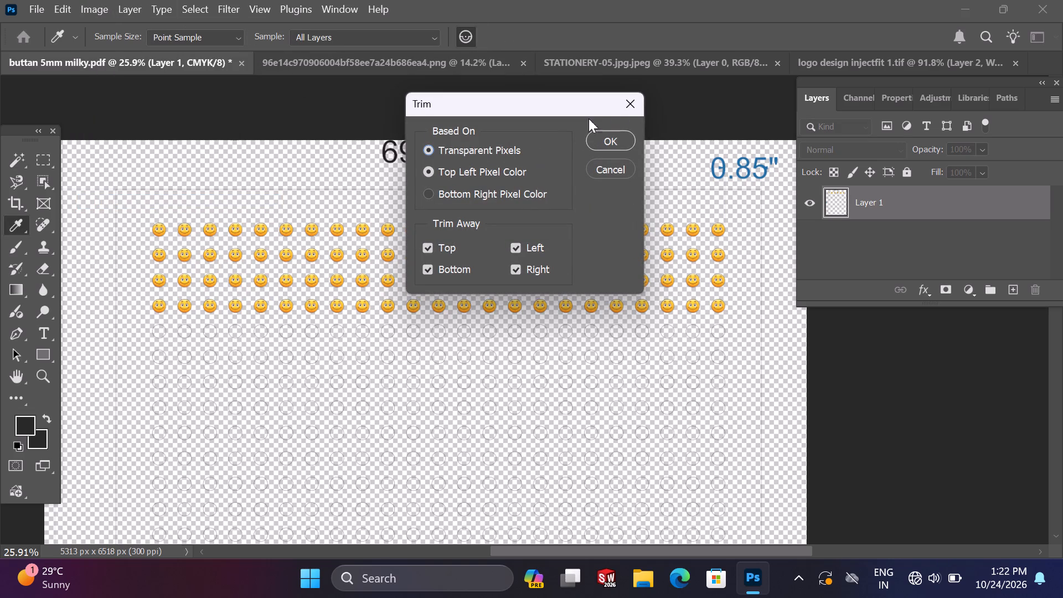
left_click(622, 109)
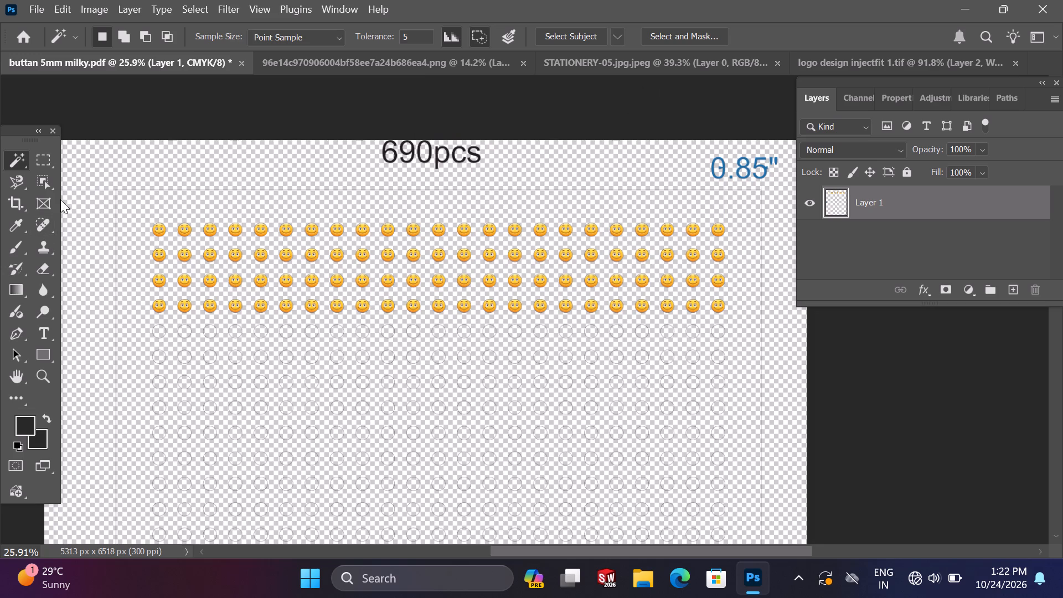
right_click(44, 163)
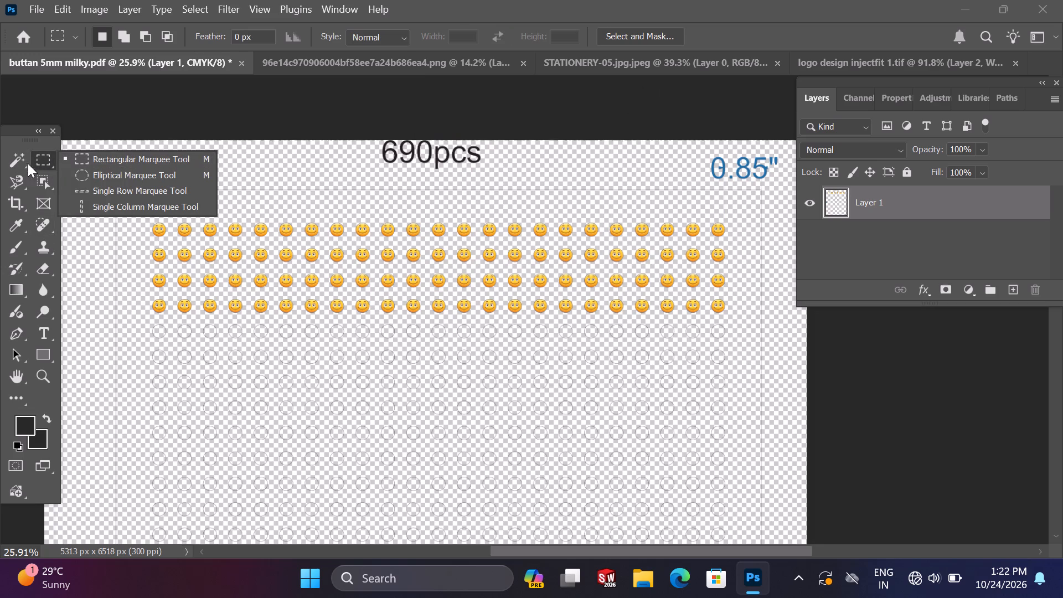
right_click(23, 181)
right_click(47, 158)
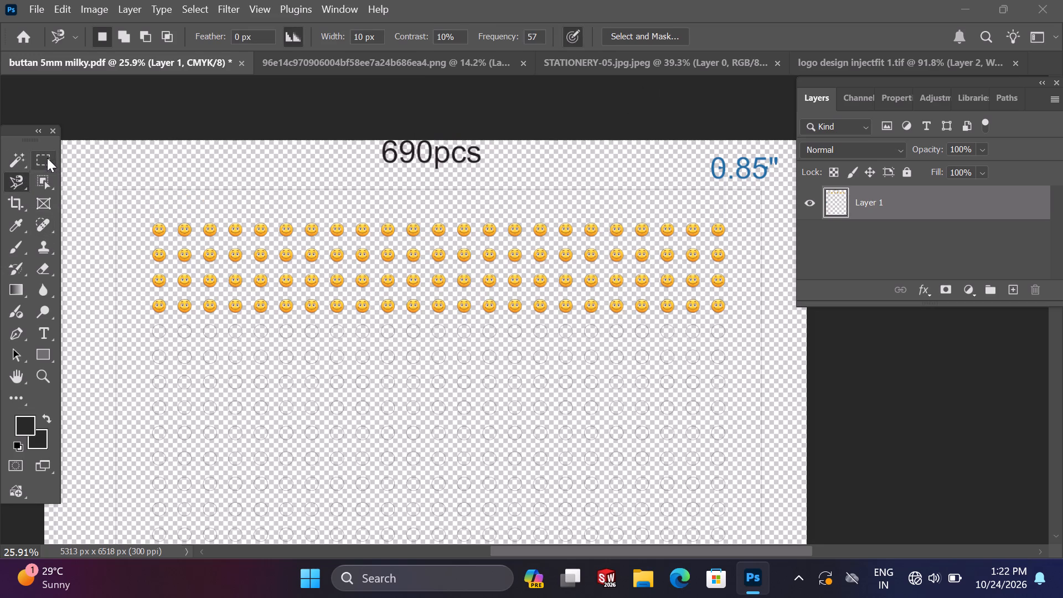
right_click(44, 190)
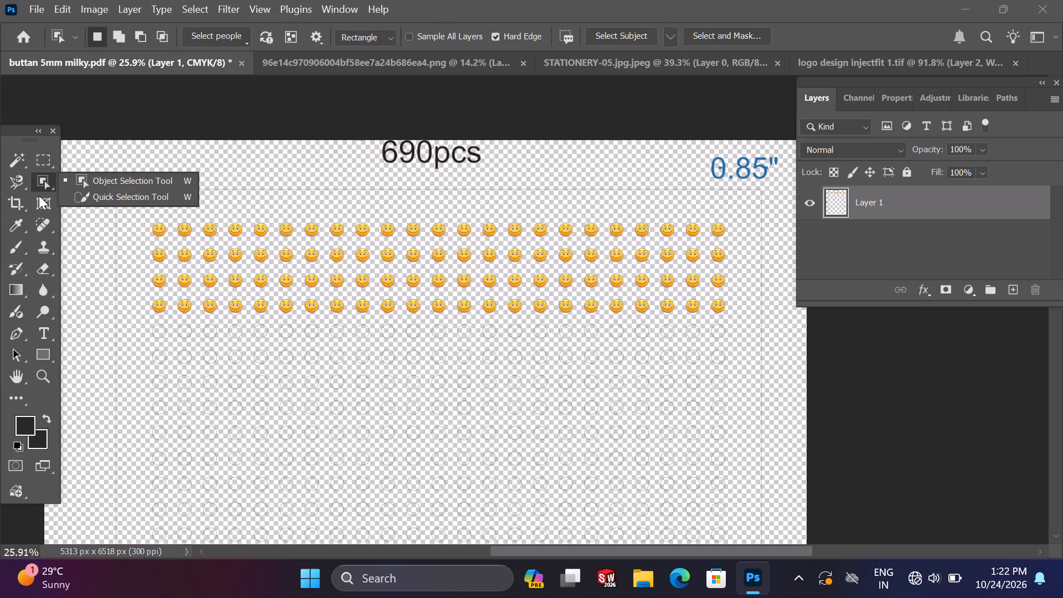
Crop the sheet to the rectangular border around the button grid, about 4543 × 5706 px, excluding the 690pcs text and dimension labels.
left_click(20, 206)
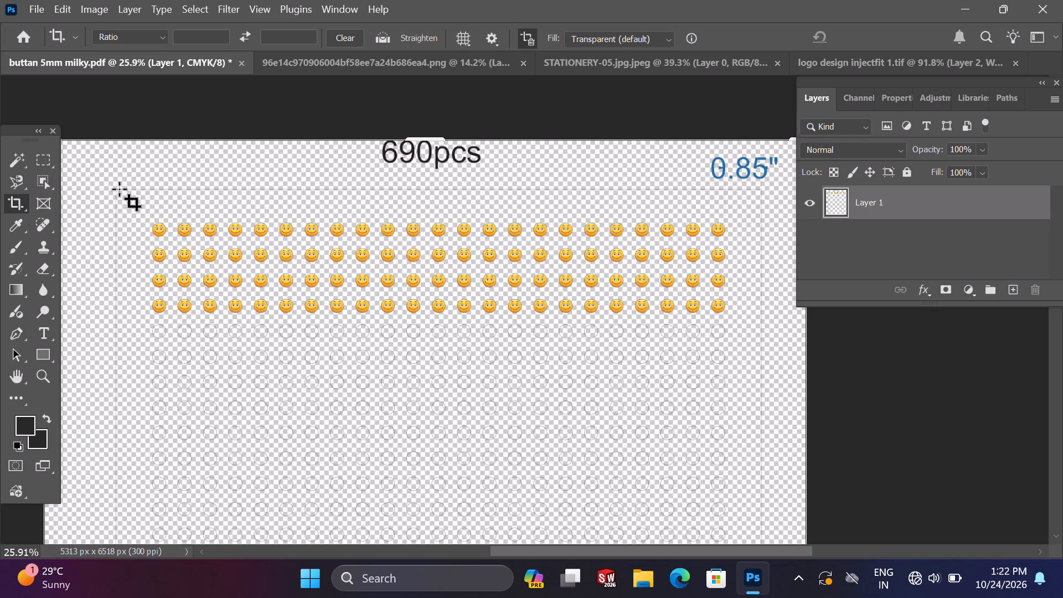
left_click_drag(113, 190, 564, 195)
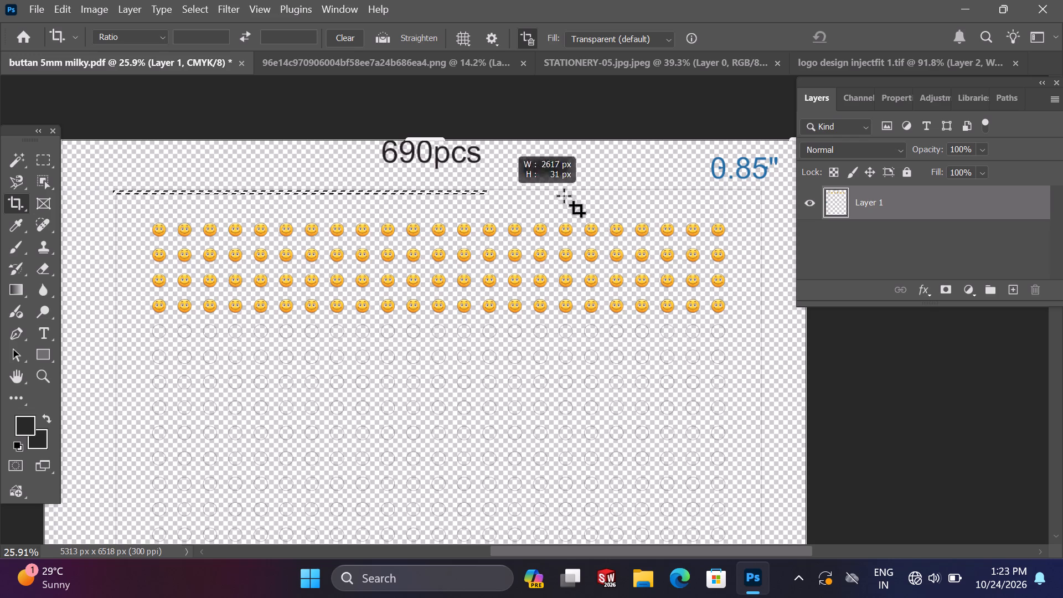
left_click_drag(564, 195, 785, 565)
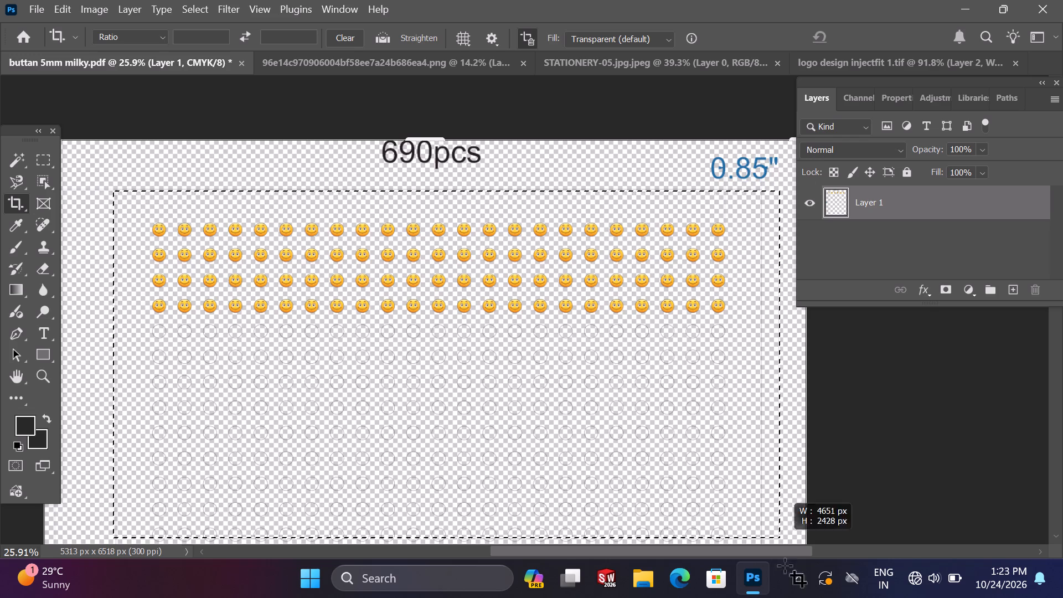
left_click_drag(785, 565, 768, 164)
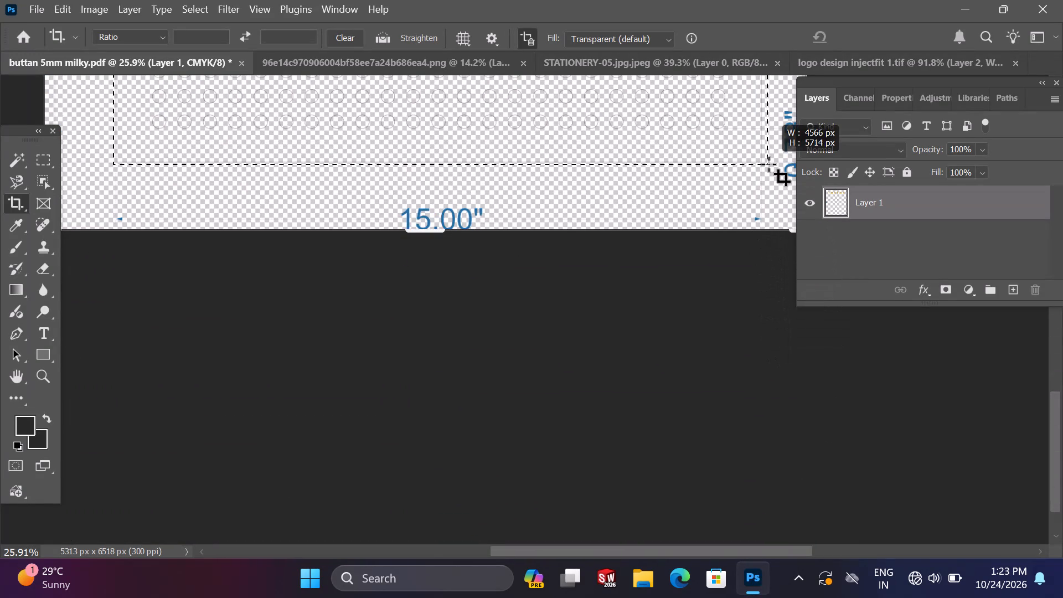
left_click_drag(768, 164, 764, 163)
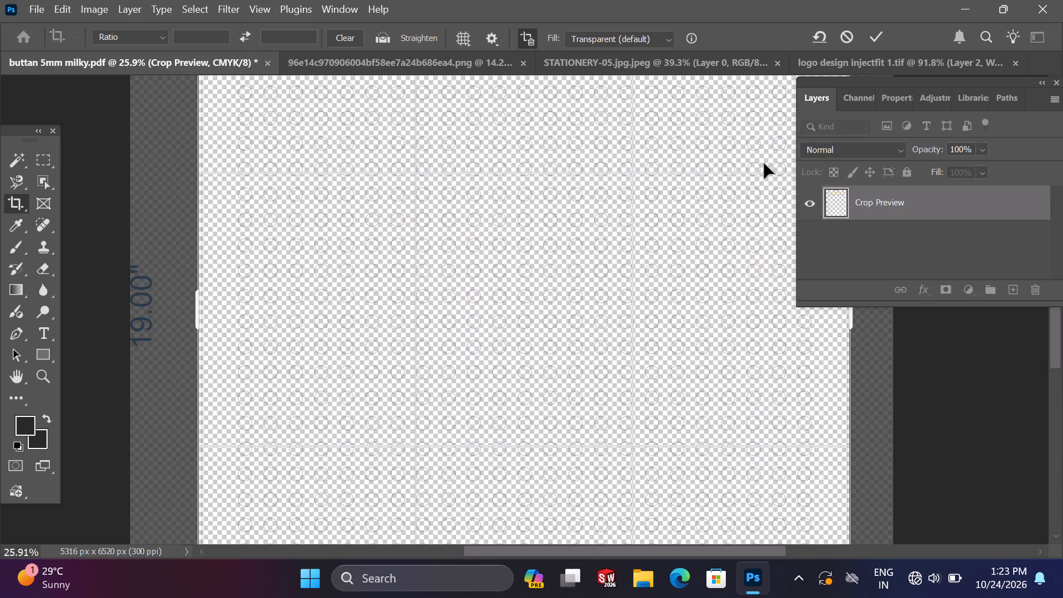
scroll(649, 154, "down", 4, "alt")
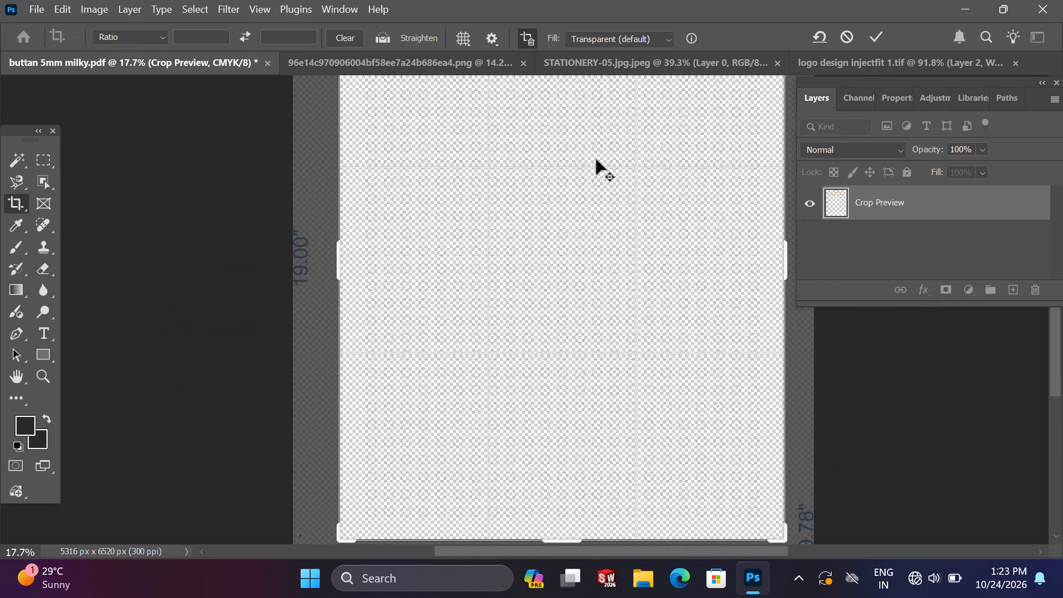
scroll(596, 162, "down", 2, "alt")
scroll(601, 162, "up", 4)
scroll(627, 162, "up", 3, "alt")
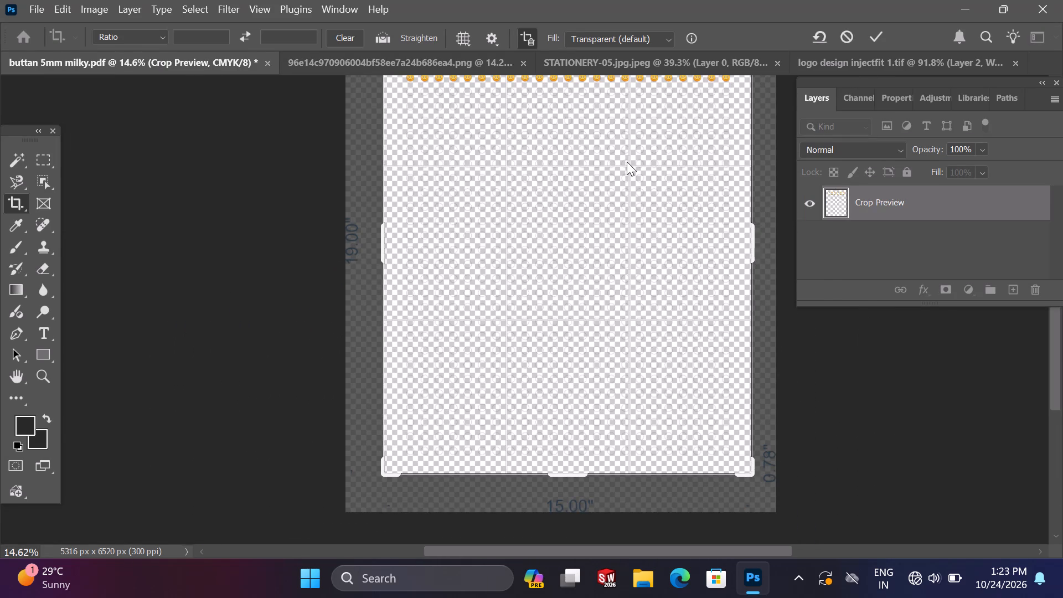
scroll(589, 133, "up", 6)
scroll(574, 135, "up", 5, "alt")
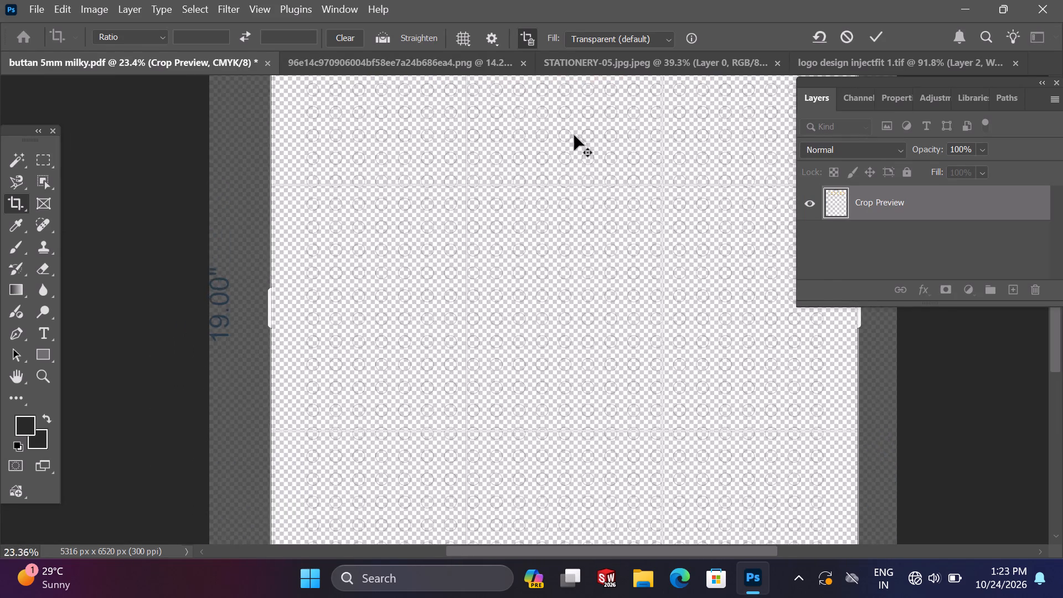
scroll(574, 135, "down", 6, "alt")
key("space")
key("space")
key("space")
key("space")
key("space")
key("space")
key("space")
key("space")
key("space")
key("space")
key("space")
key("space")
key("space")
key("space")
key("space")
key("space")
key("space")
key("space")
key("space")
key("space")
left_click_drag(574, 136, 550, 258)
scroll(546, 245, "down", 3, "alt")
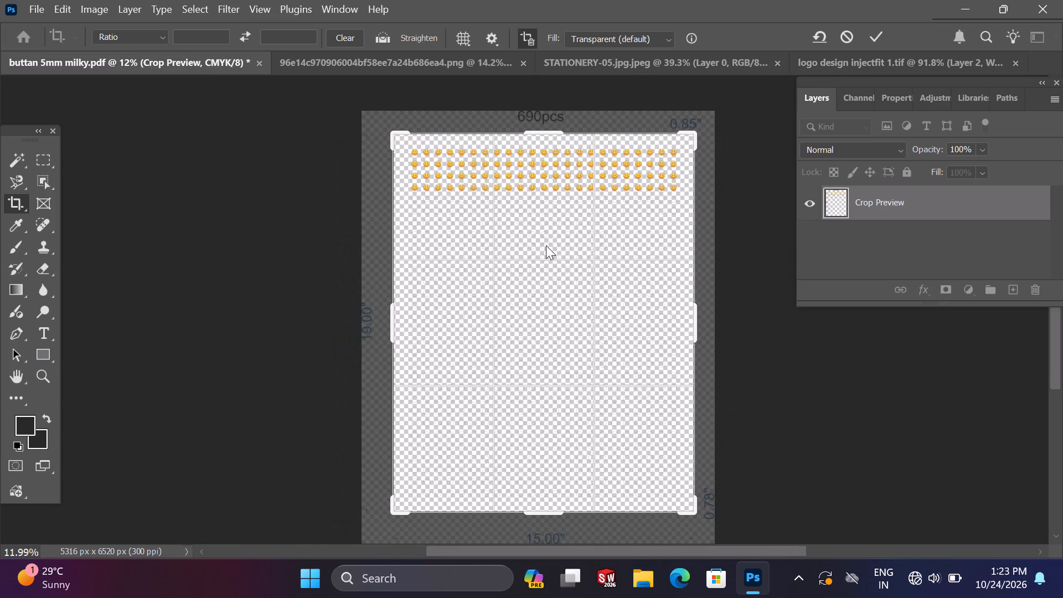
scroll(530, 143, "up", 18, "alt")
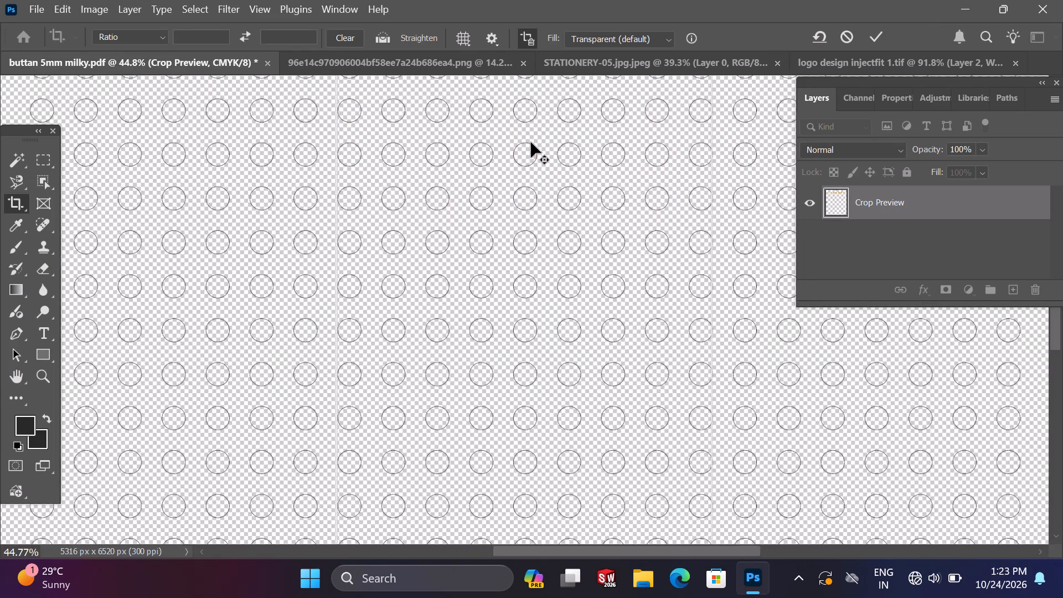
scroll(531, 142, "down", 10, "alt")
scroll(531, 142, "down", 1)
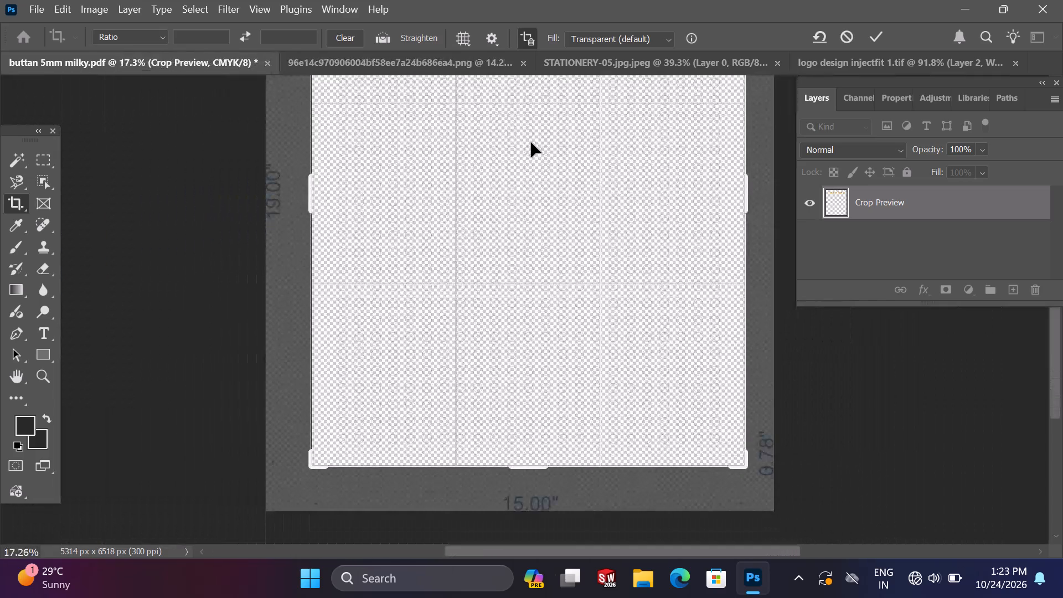
key("Return")
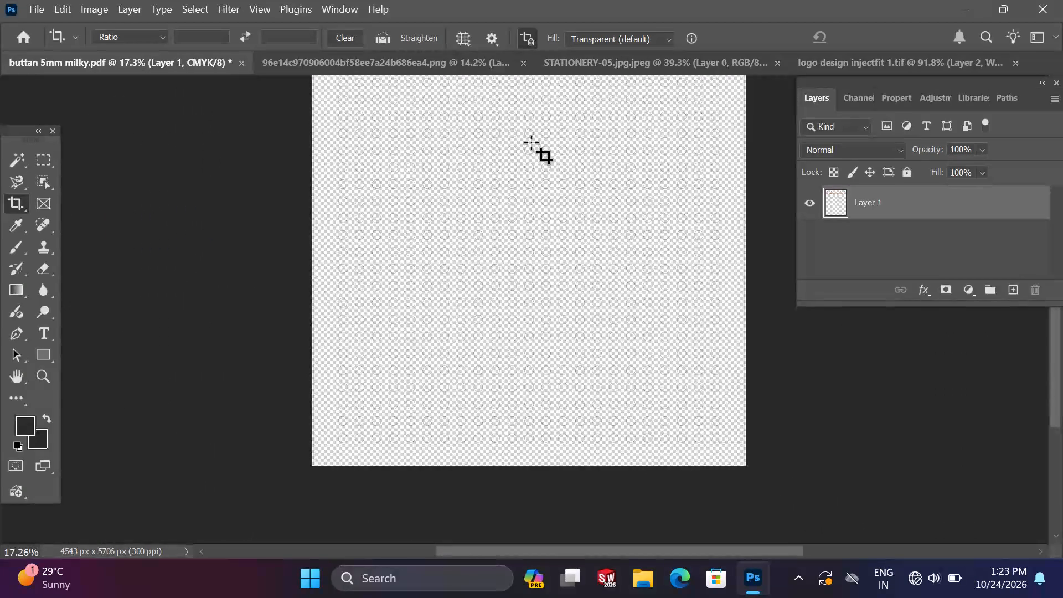
Examine the cropped sheet, checking its top-left corner and edges, the smiley rows and the empty circles.
scroll(531, 142, "down", 4, "alt")
scroll(529, 147, "up", 3, "alt")
scroll(529, 147, "up", 7)
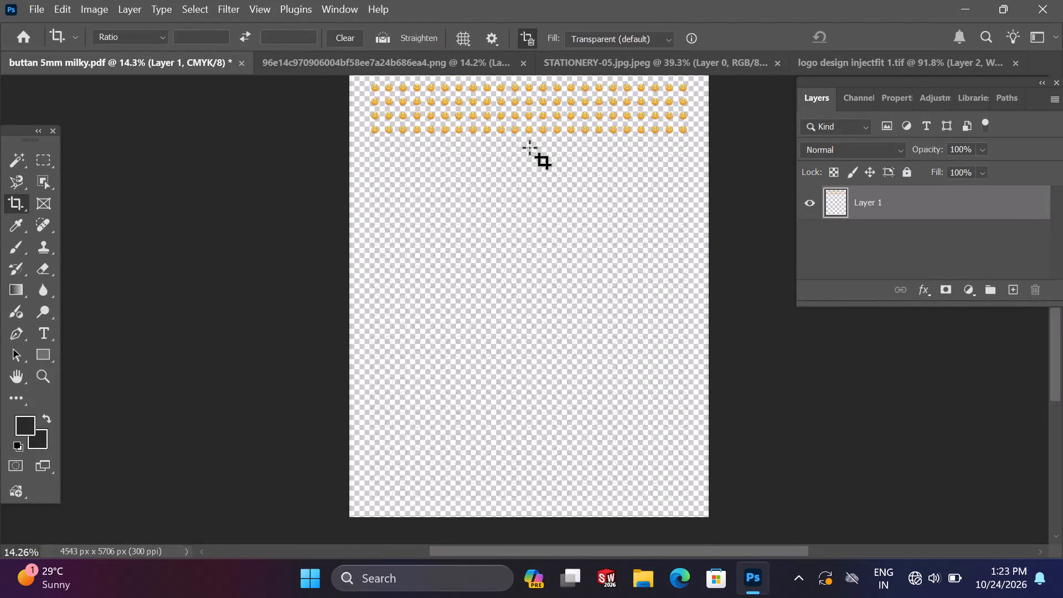
scroll(529, 147, "up", 3)
scroll(510, 148, "up", 4, "alt")
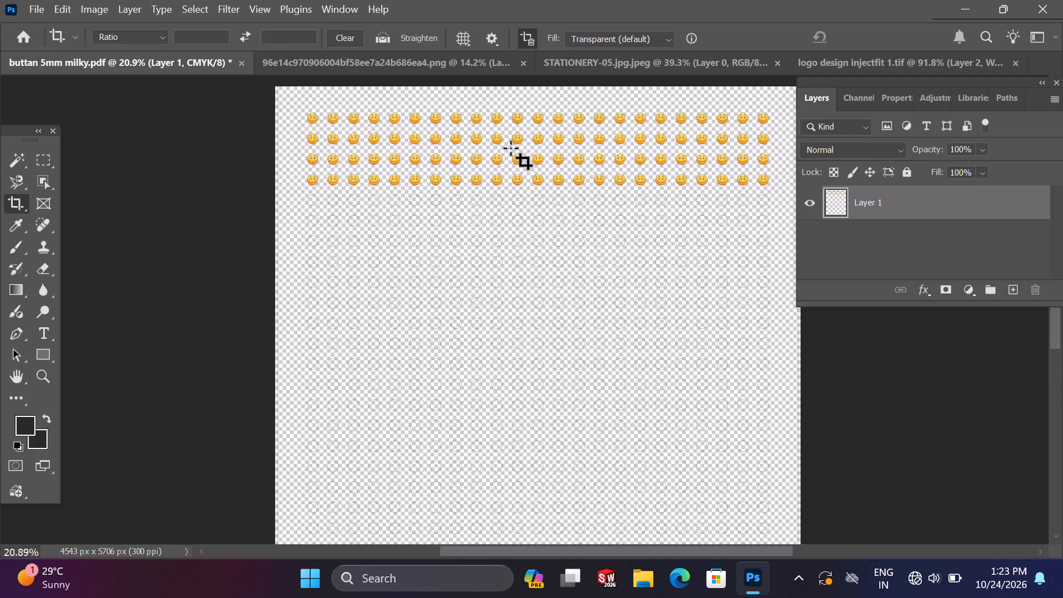
scroll(336, 145, "up", 4, "alt")
scroll(266, 131, "up", 2, "alt")
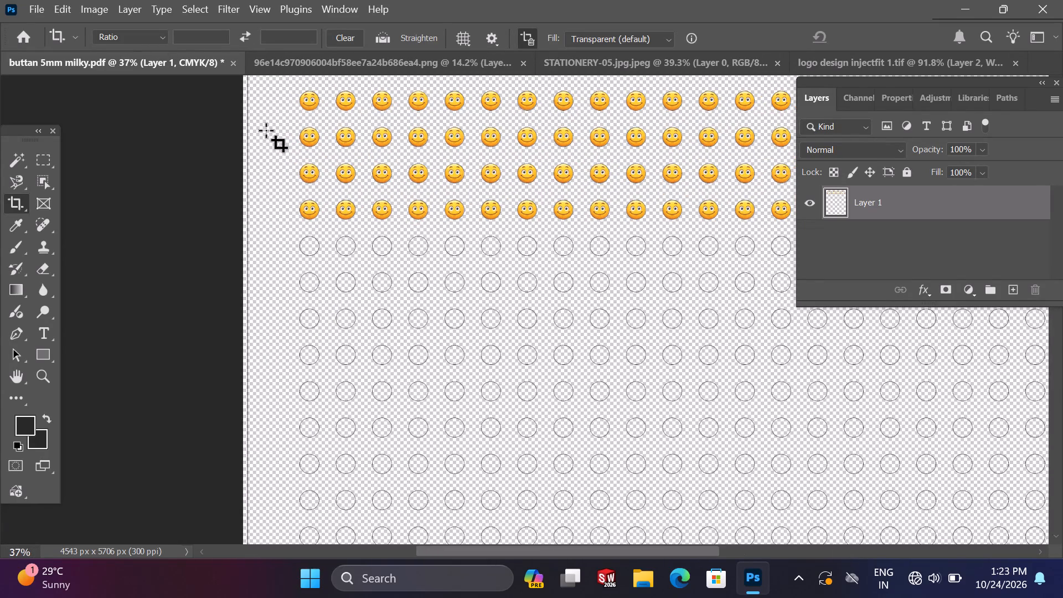
scroll(270, 126, "up", 5)
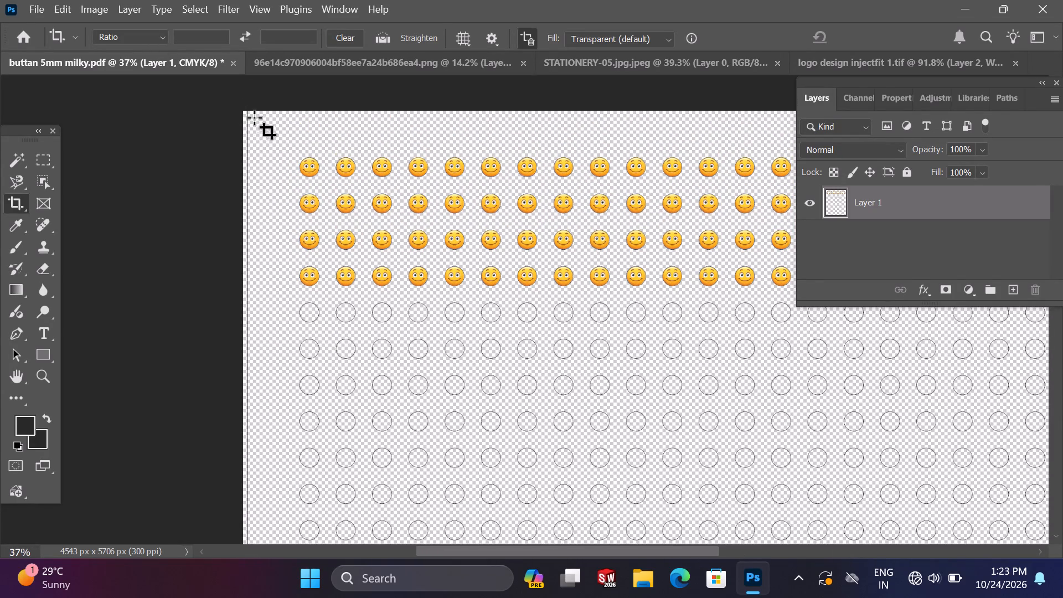
scroll(321, 152, "down", 11, "alt")
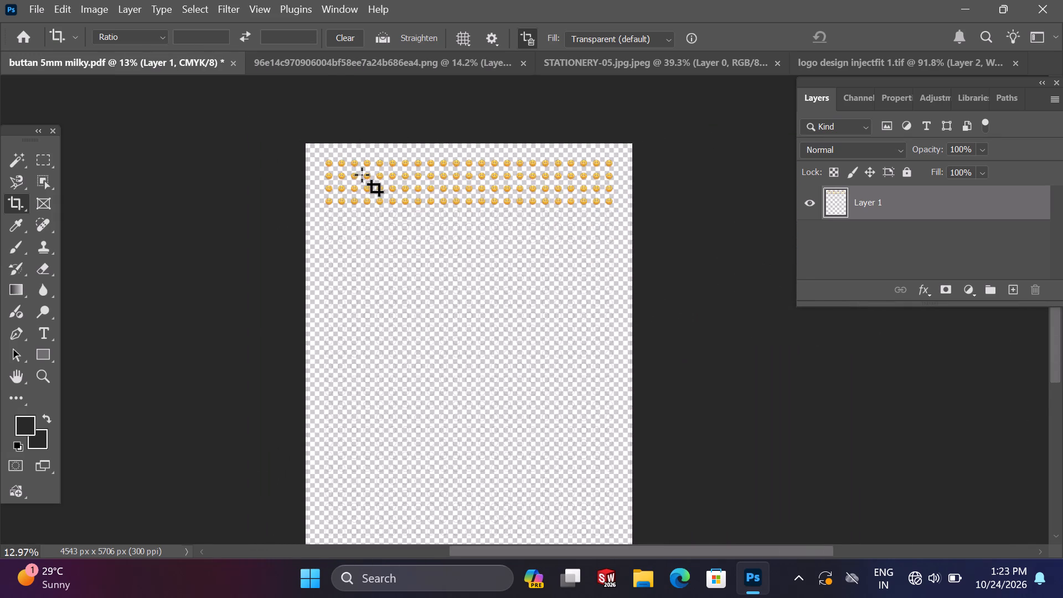
scroll(362, 177, "down", 3, "alt")
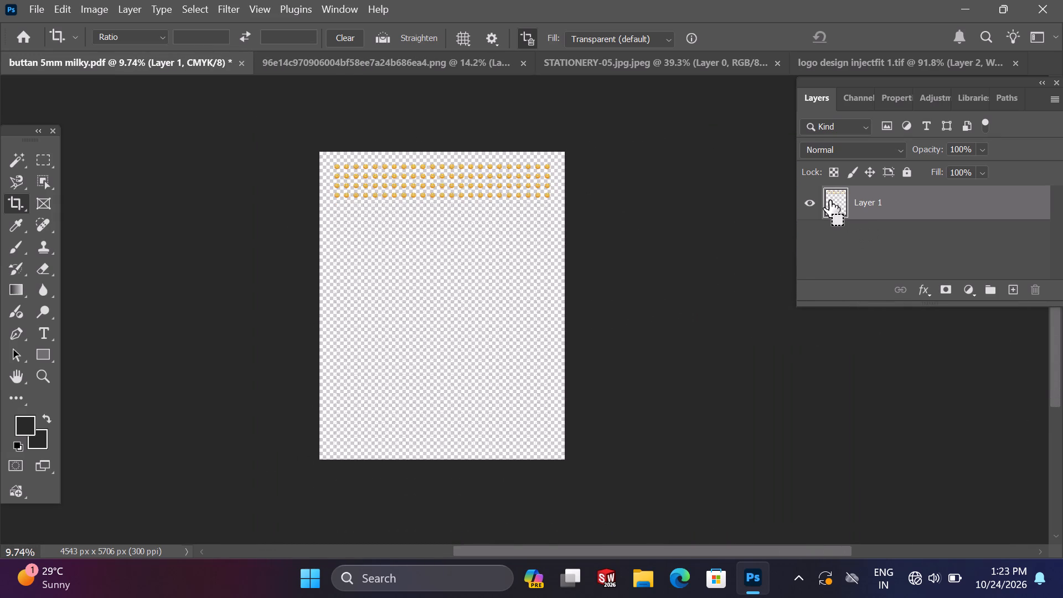
Create a new spot channel named W1 from a selection of Layer 1's contents.
left_click(829, 202, "ctrl")
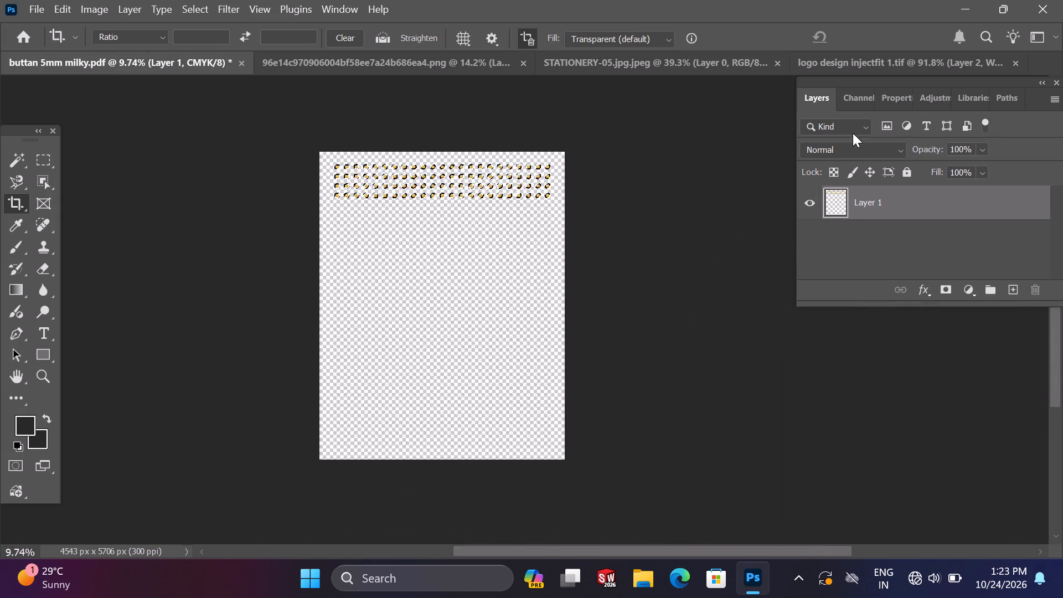
left_click(865, 103)
left_click(1051, 101)
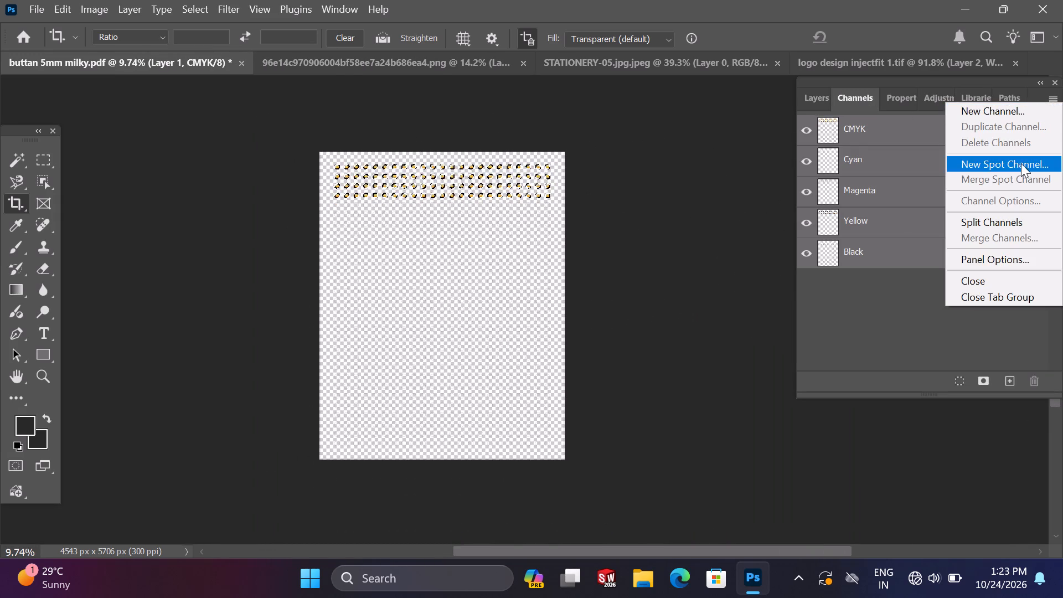
left_click(1020, 163)
left_click(811, 112)
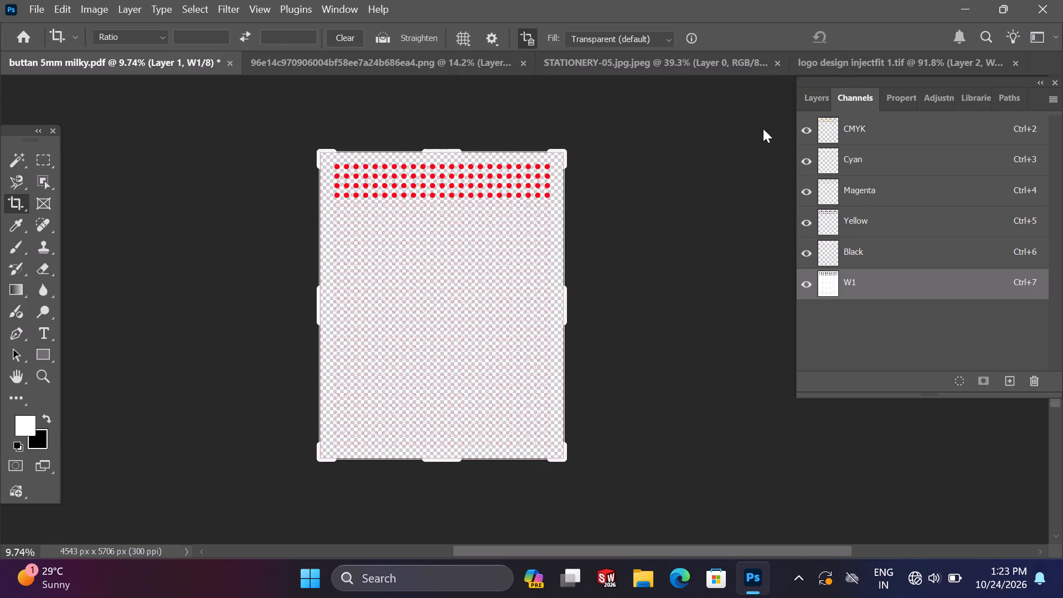
Duplicate the W1 spot channel within the same document as W2 and make the new channel visible.
right_click(883, 288)
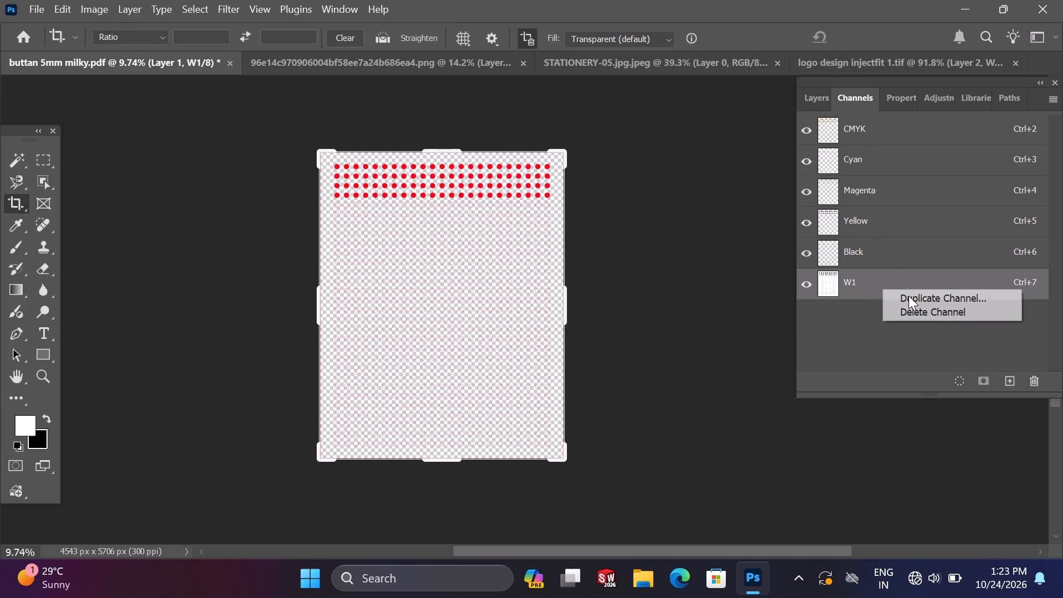
left_click(913, 296)
left_click(595, 157)
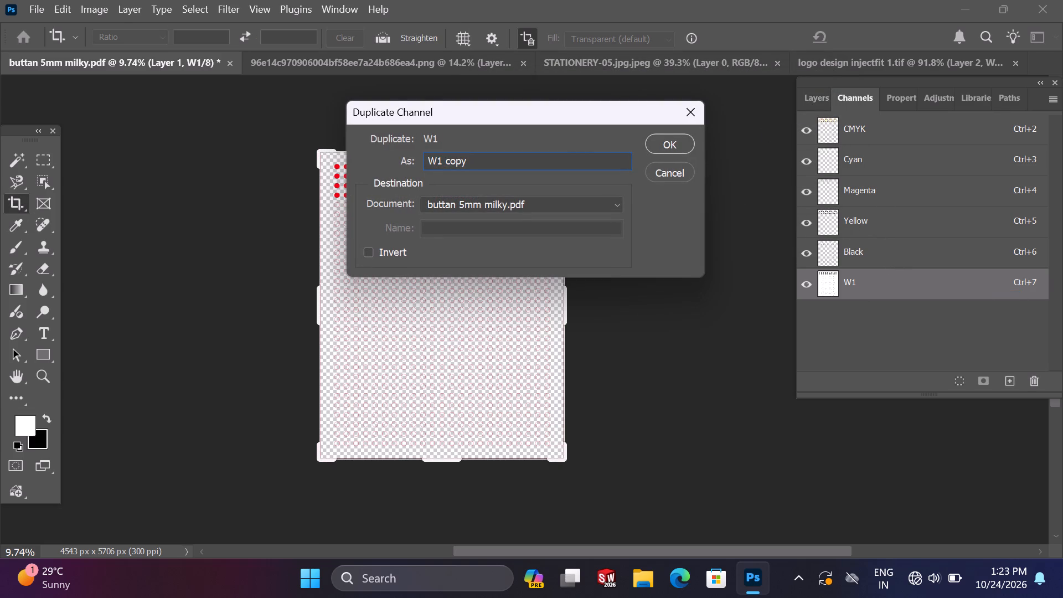
key("BackSpace")
key("BackSpace")
key("BackSpace")
key("BackSpace")
key("BackSpace")
key("BackSpace")
key("2")
key("Return")
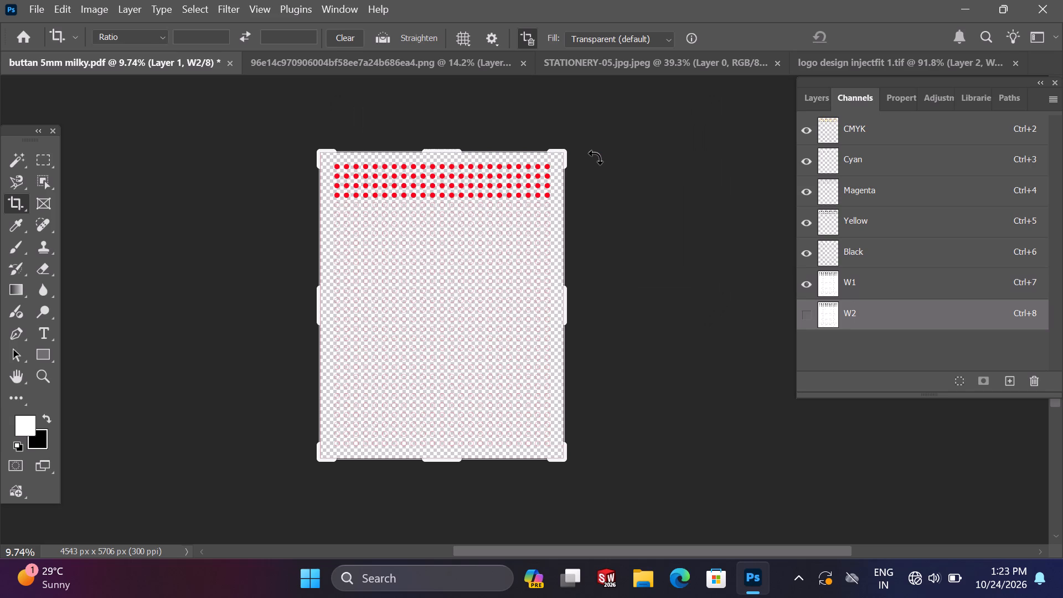
left_click(811, 309)
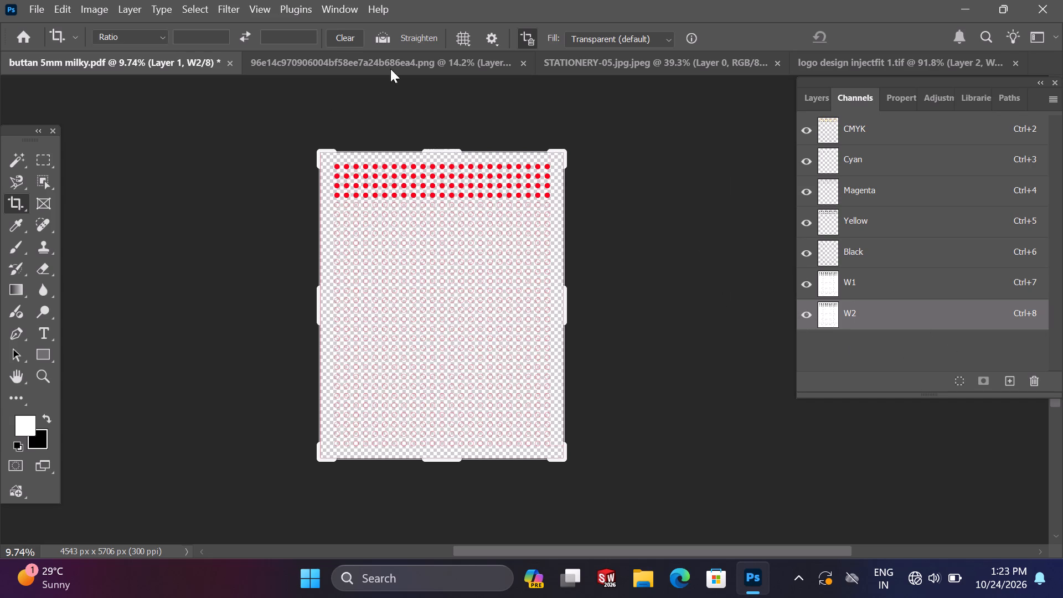
Save the sheet as a TIFF named emoji in the IMBOSE folder under OPIXELL on USB Drive (E:), uncompressed with layers and transparency.
left_click(28, 0)
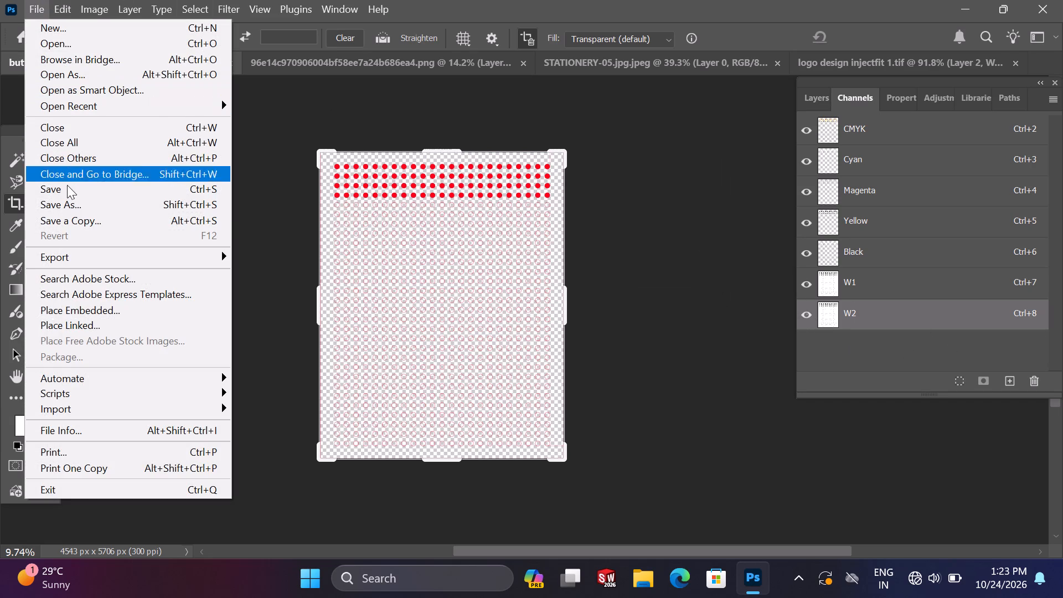
left_click(71, 199)
left_click(202, 373)
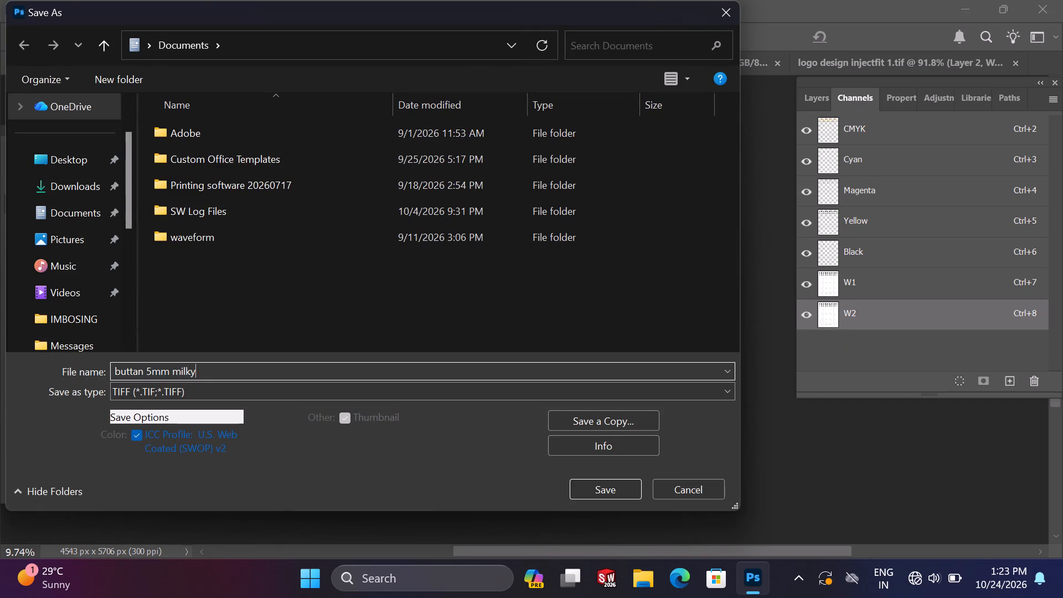
key("BackSpace")
key("BackSpace")
key("BackSpace")
key("BackSpace")
key("BackSpace")
key("BackSpace")
key("BackSpace")
key("BackSpace")
key("BackSpace")
key("BackSpace")
key("BackSpace")
key("BackSpace")
key("BackSpace")
key("BackSpace")
key("BackSpace")
key("BackSpace")
key("BackSpace")
key("BackSpace")
key("BackSpace")
key("BackSpace")
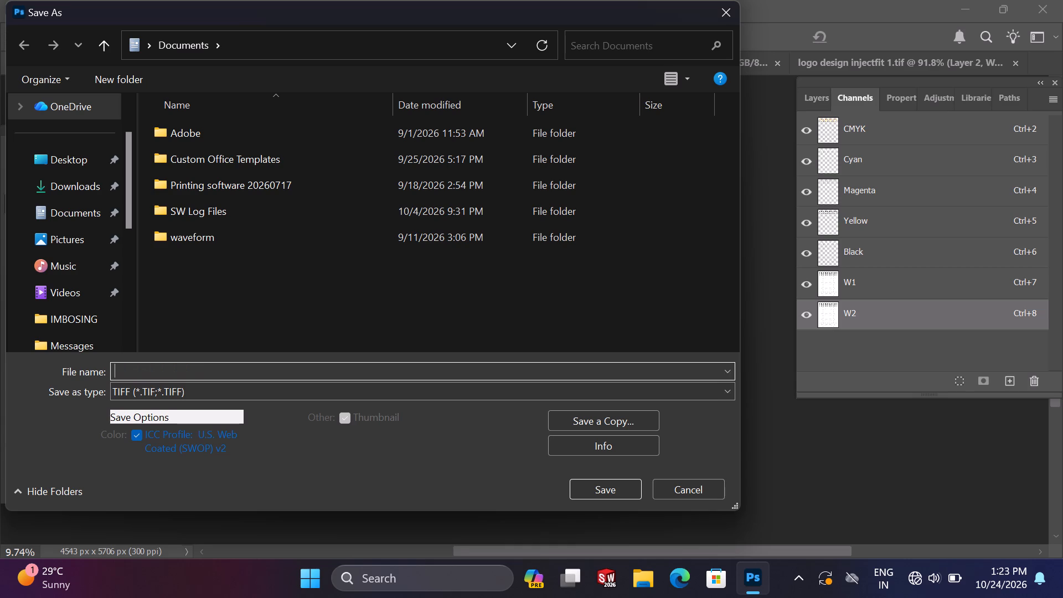
type("emoji")
scroll(92, 304, "down", 4)
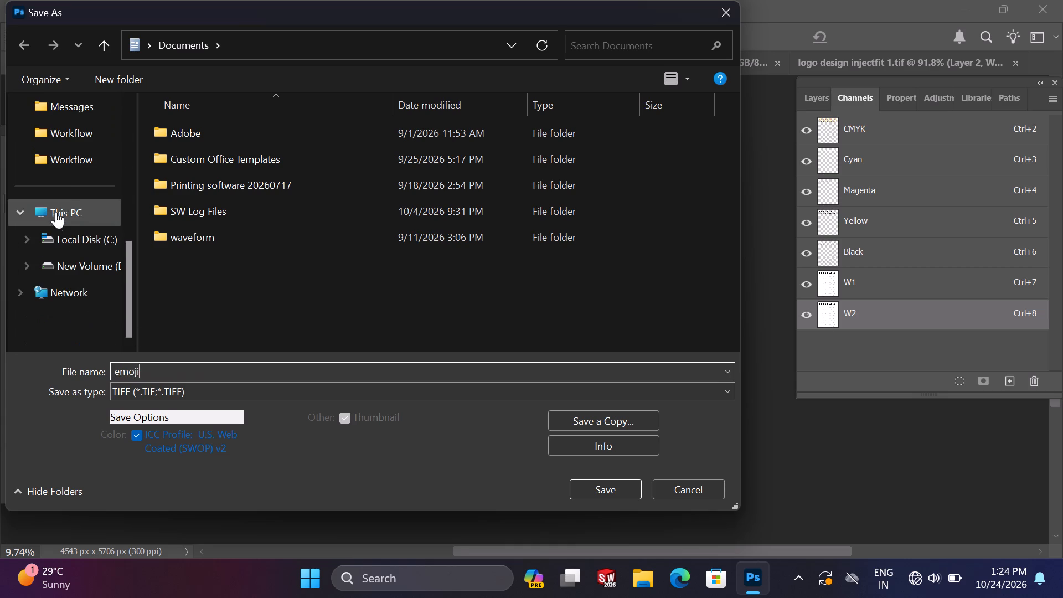
left_click(65, 212)
double_click(475, 134)
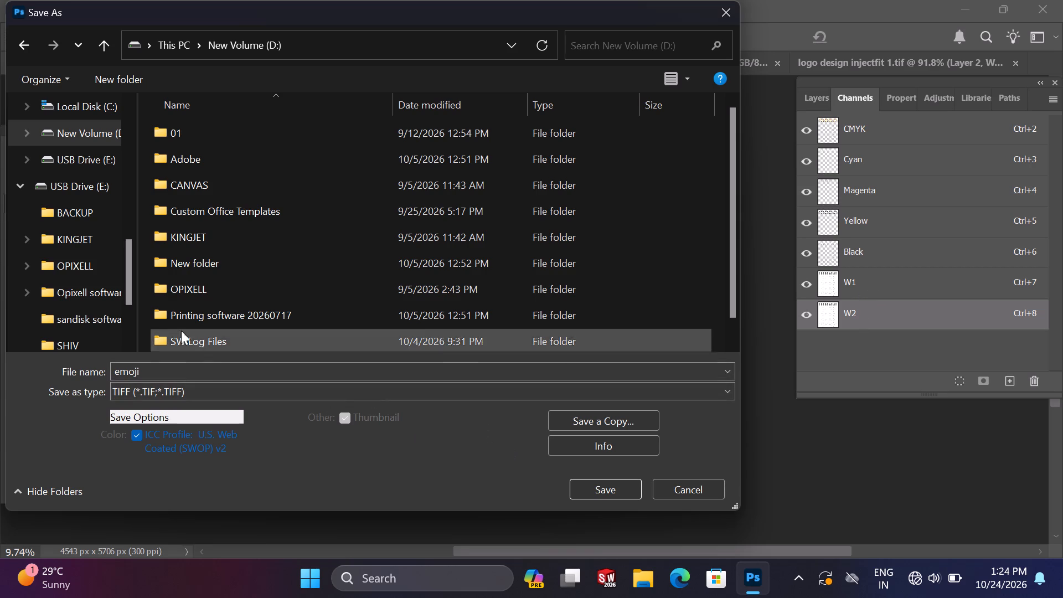
left_click(93, 272)
double_click(210, 132)
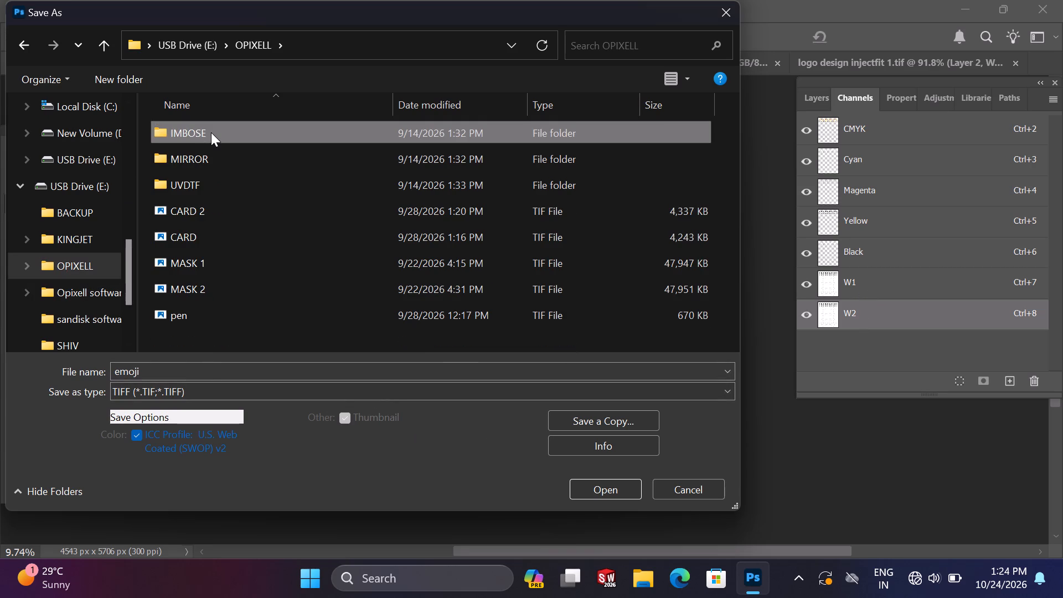
left_click(611, 489)
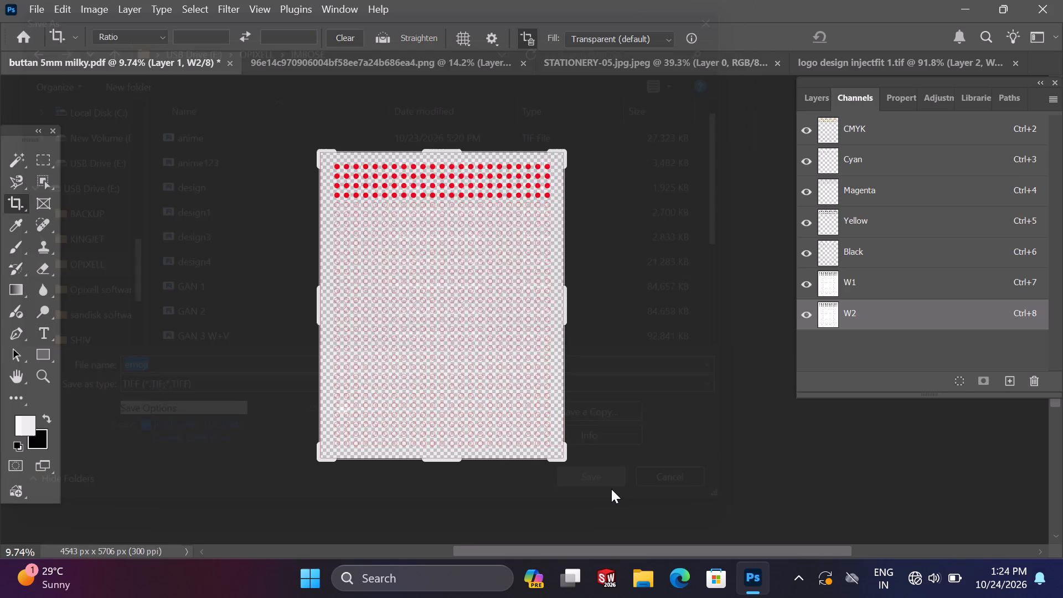
left_click(724, 108)
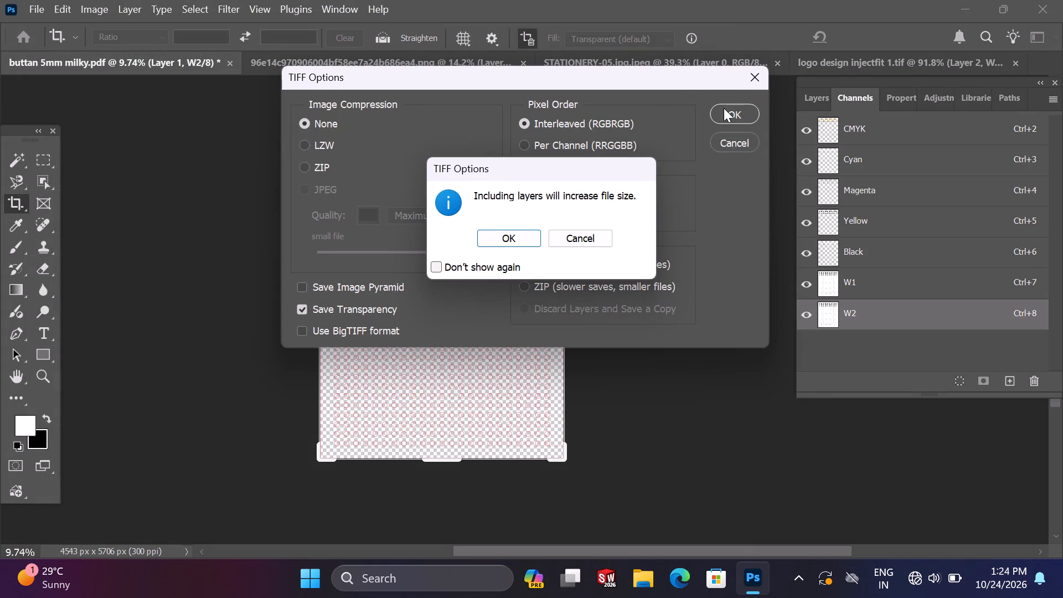
key("Return")
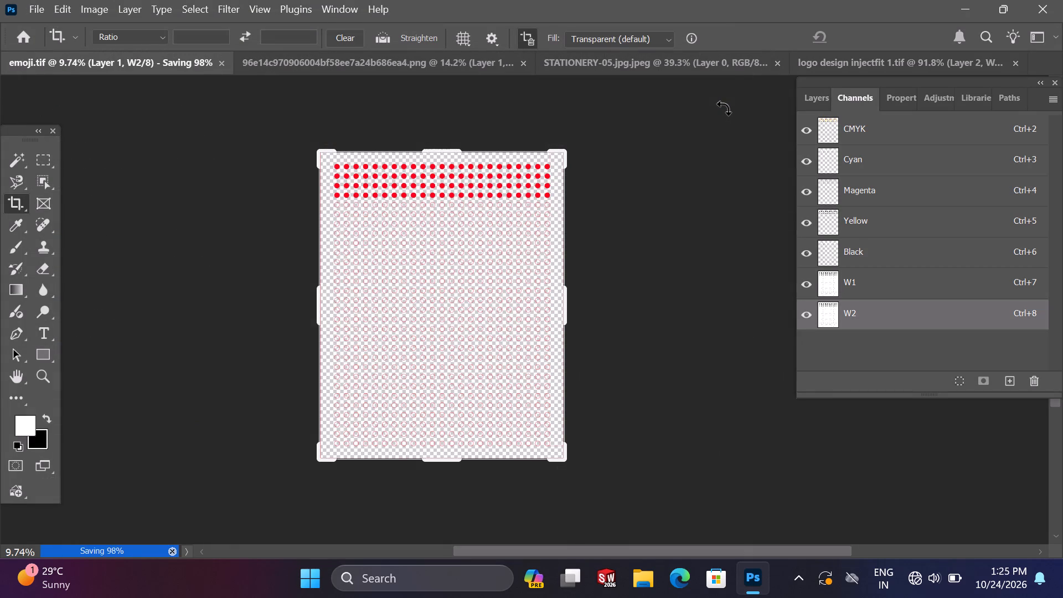
Bring up the layer list of the emoji sheet.
left_click(823, 107)
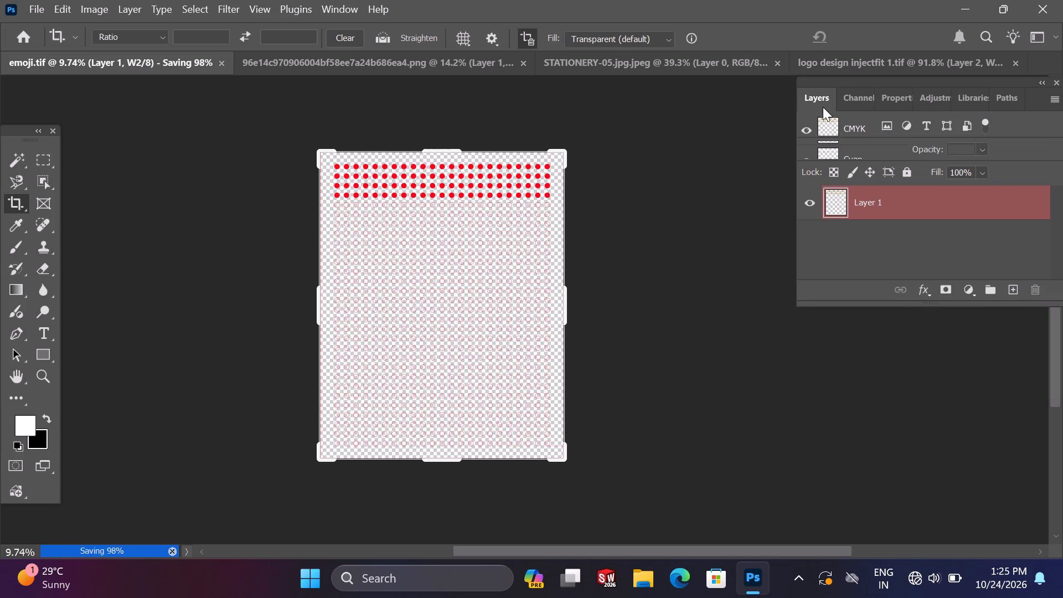